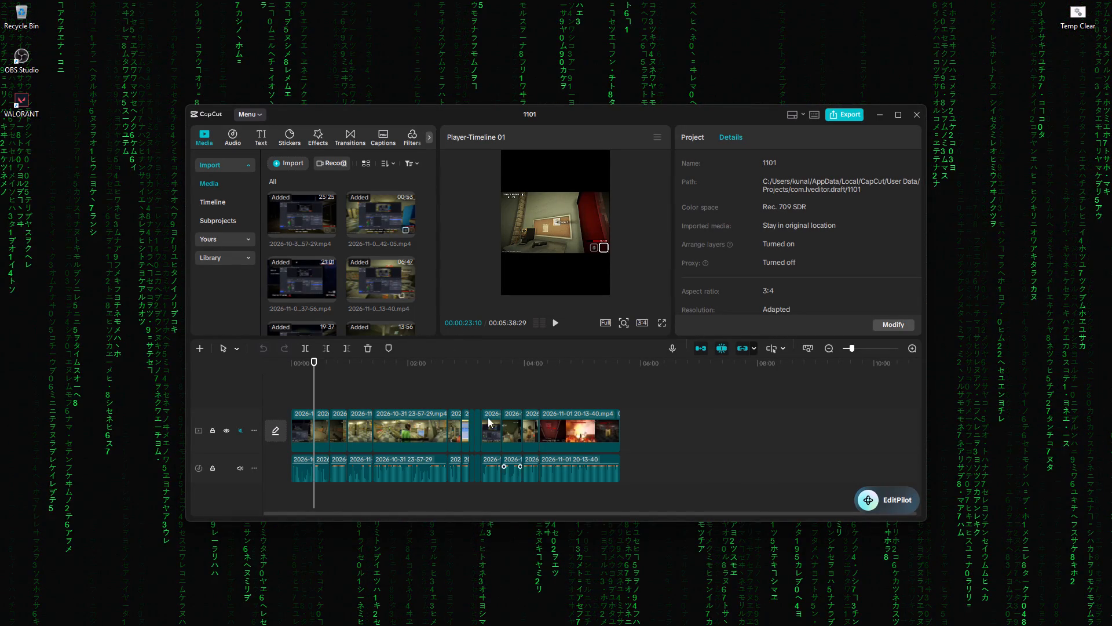
Start importing another media file into the project's media library.
scroll(378, 286, down, 7)
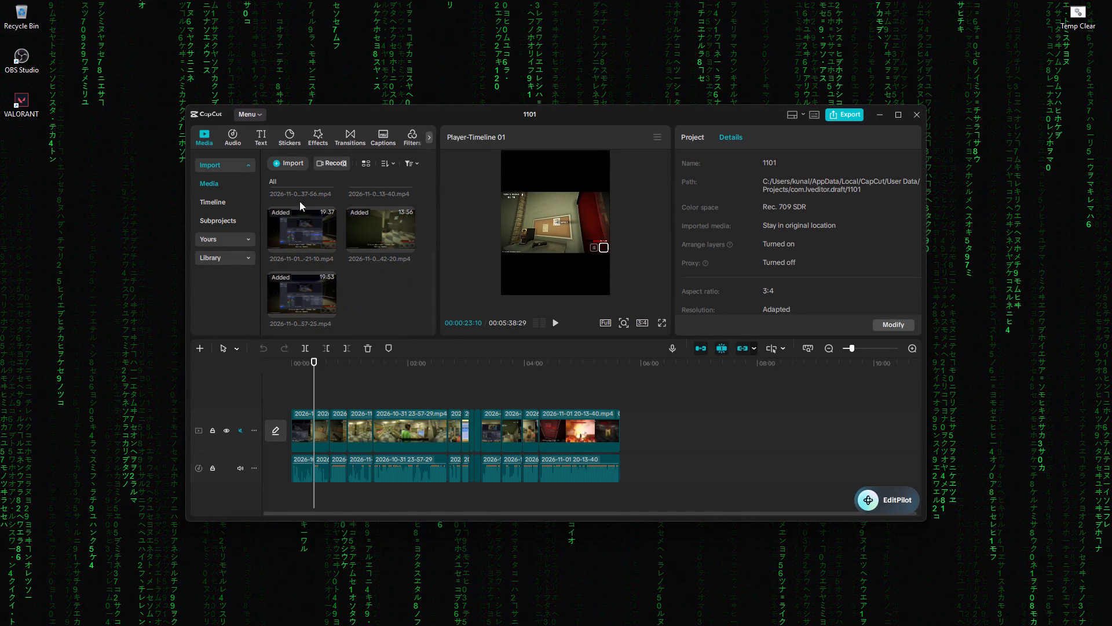
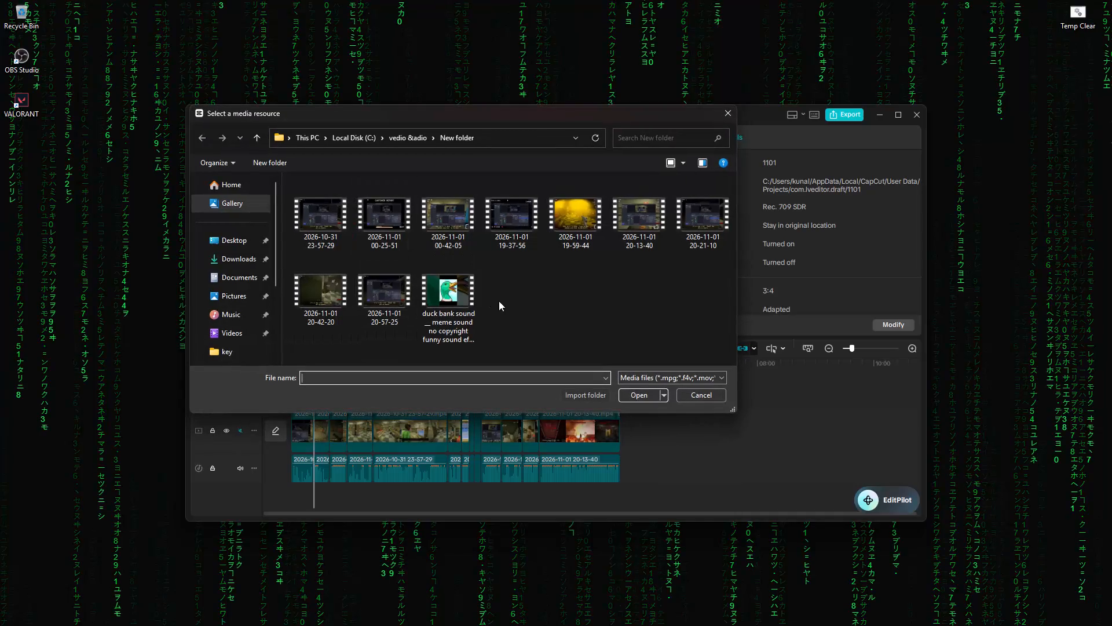
Import the duck bank sound meme video from New folder into the project's media library.
click(444, 289)
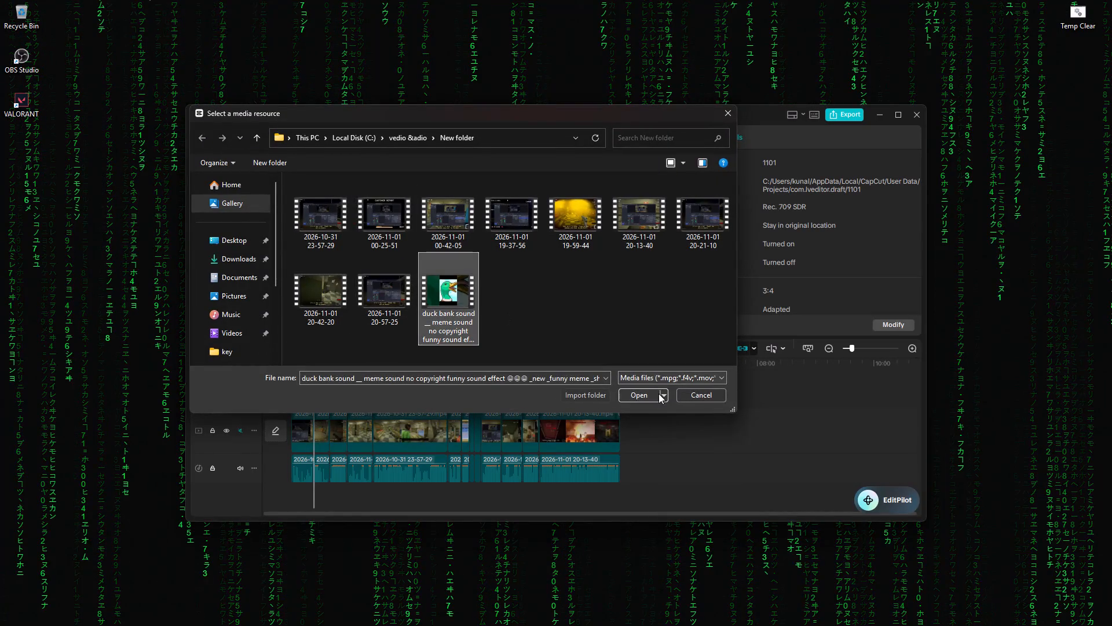
click(659, 394)
Add the duck bank clip to the main video track, directly after the last gameplay clip.
drag(384, 289, 368, 377)
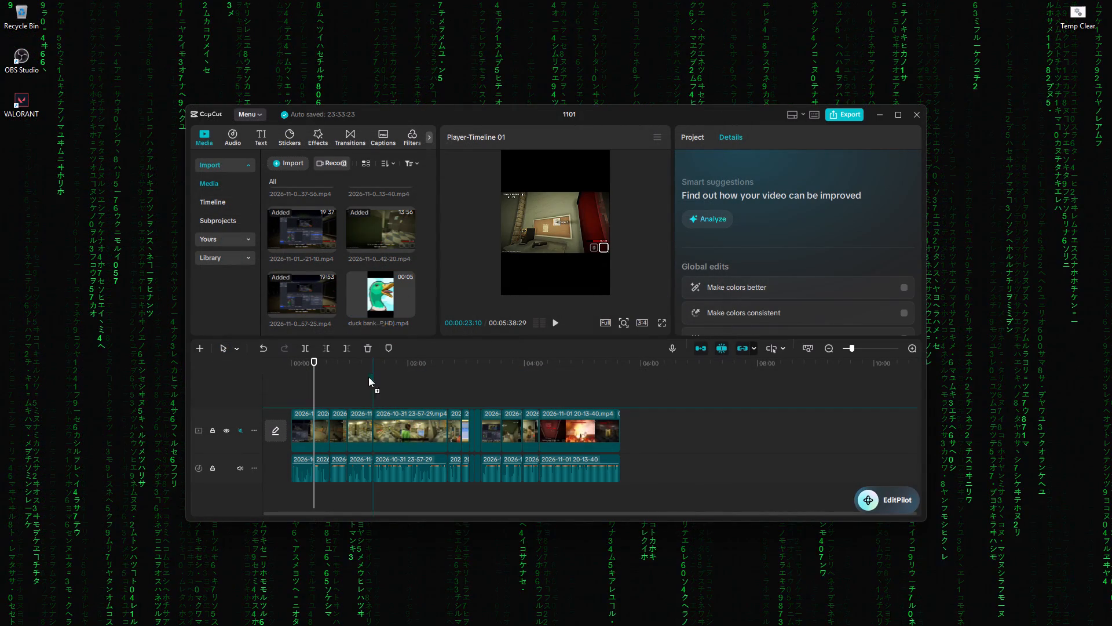
drag(368, 377, 772, 448)
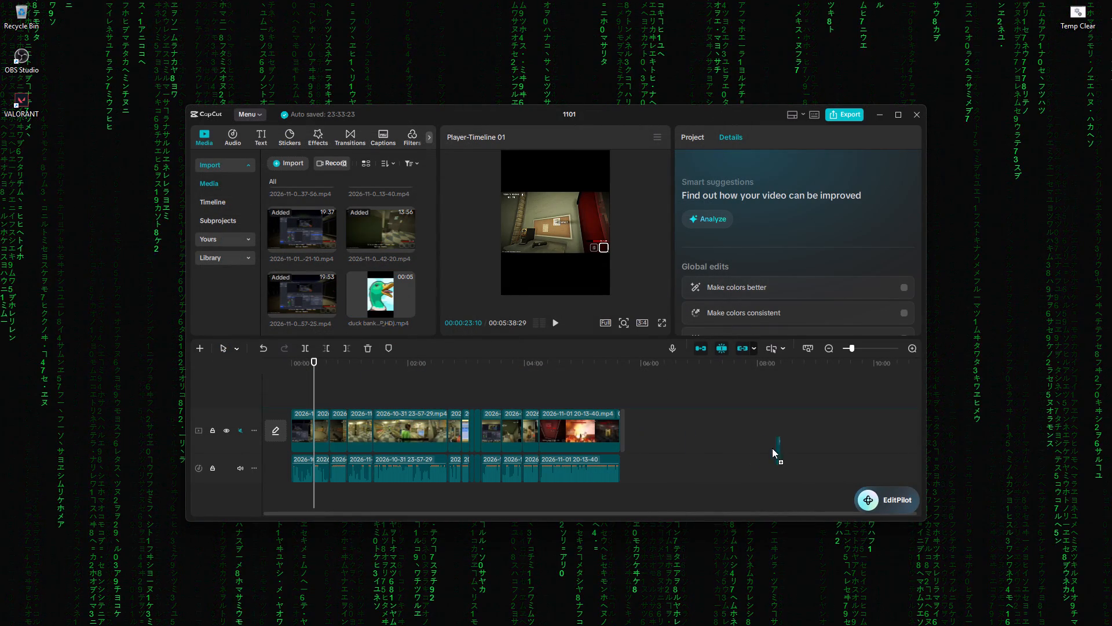
drag(772, 448, 661, 437)
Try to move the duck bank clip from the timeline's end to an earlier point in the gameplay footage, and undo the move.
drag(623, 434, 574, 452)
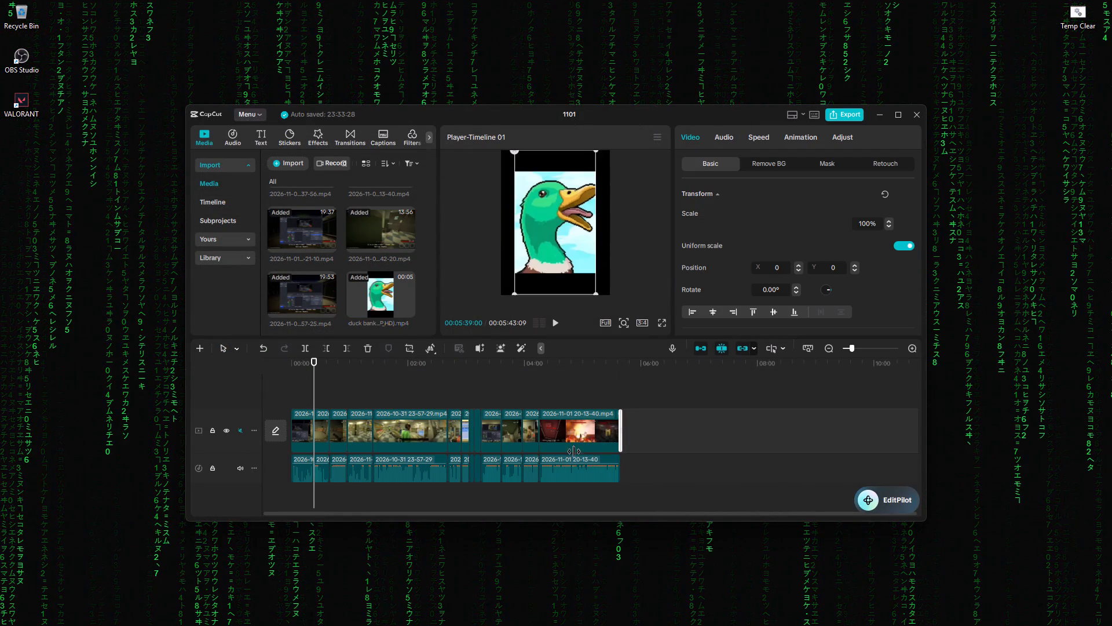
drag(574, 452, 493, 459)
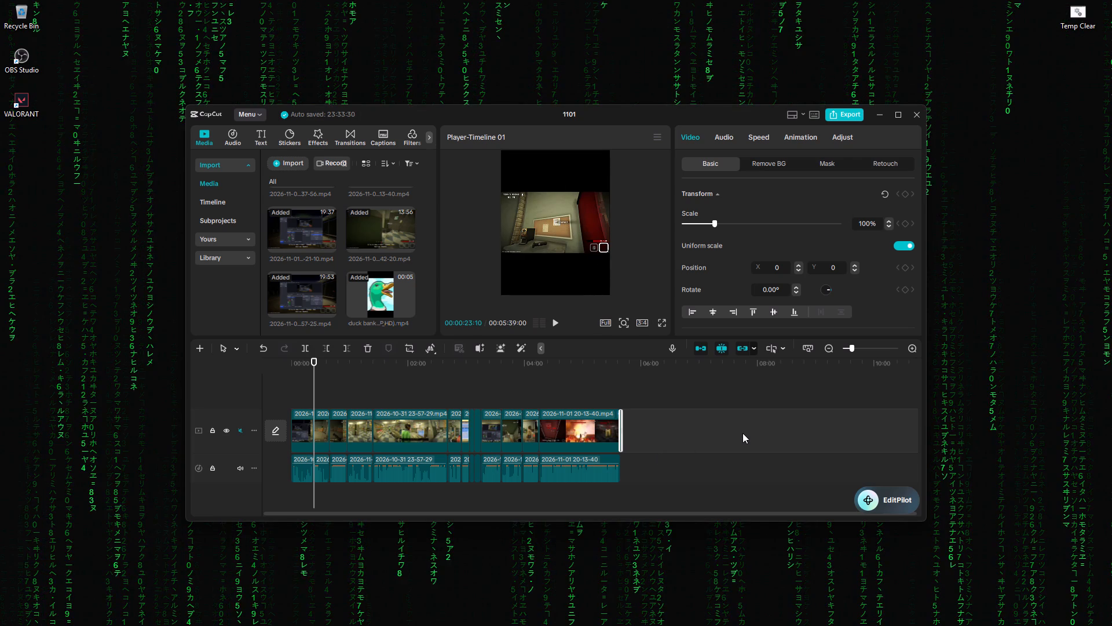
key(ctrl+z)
Select the duck bank clip with the playhead at the end of the timeline, and maximize the editor window.
click(745, 433)
click(623, 429)
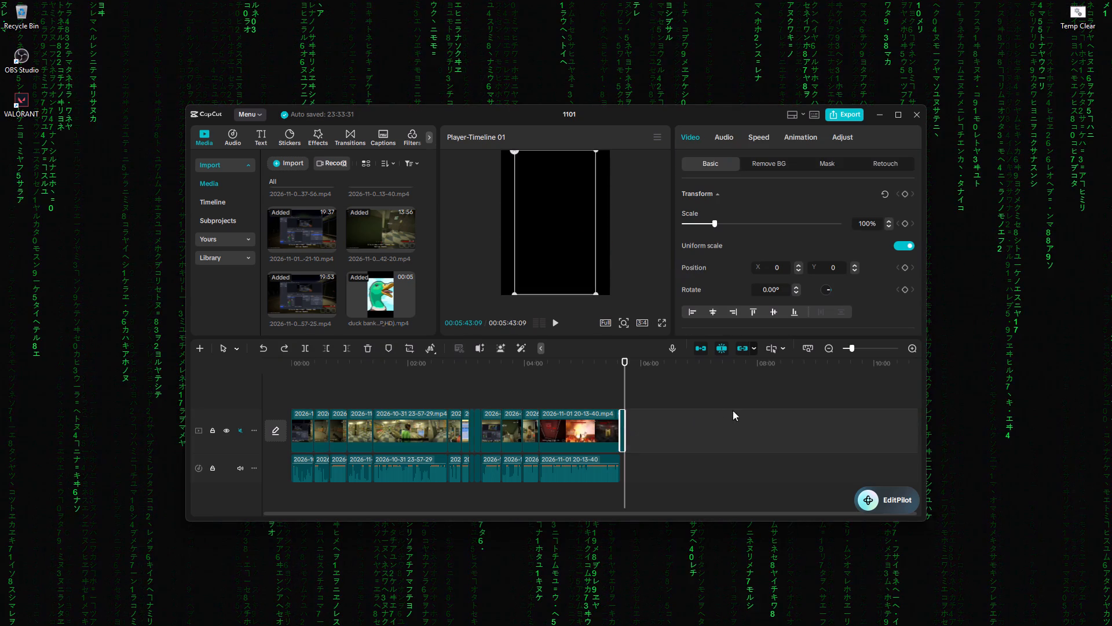
click(897, 114)
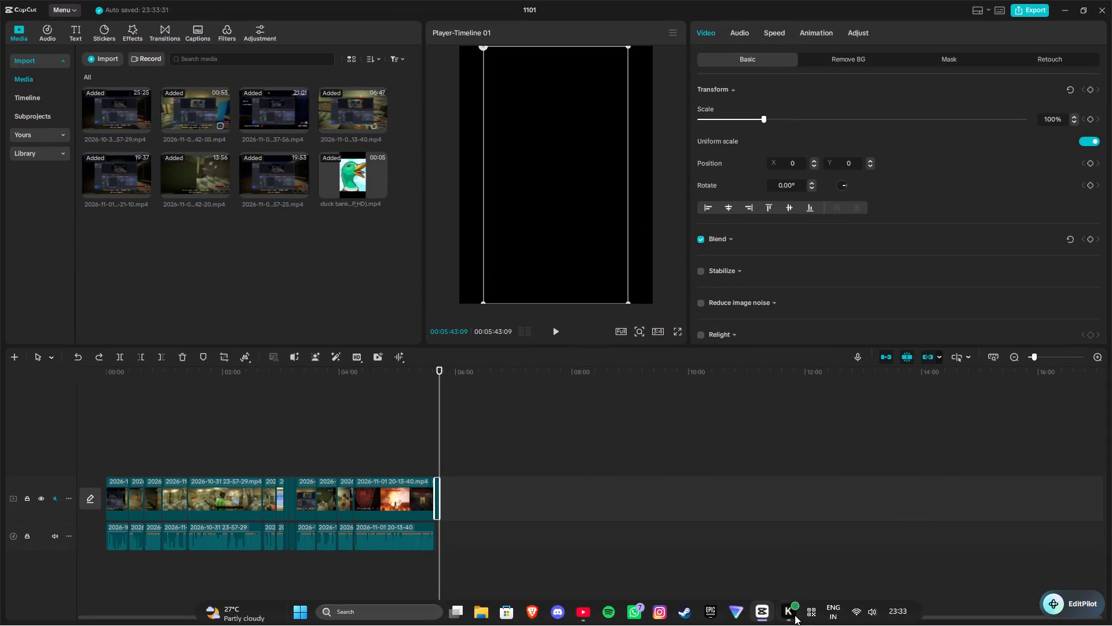
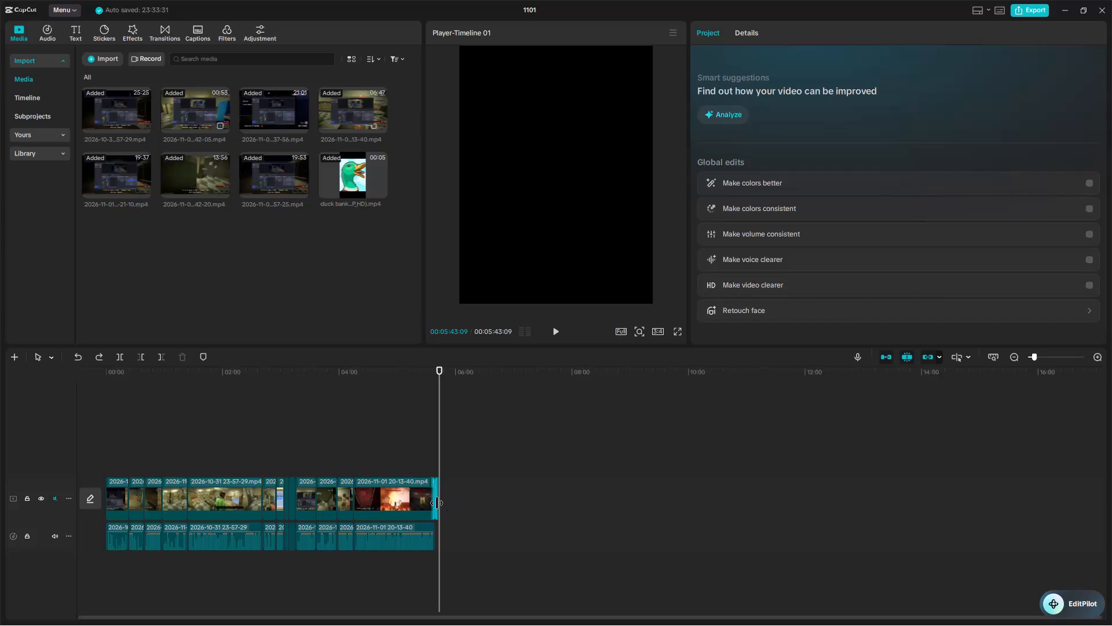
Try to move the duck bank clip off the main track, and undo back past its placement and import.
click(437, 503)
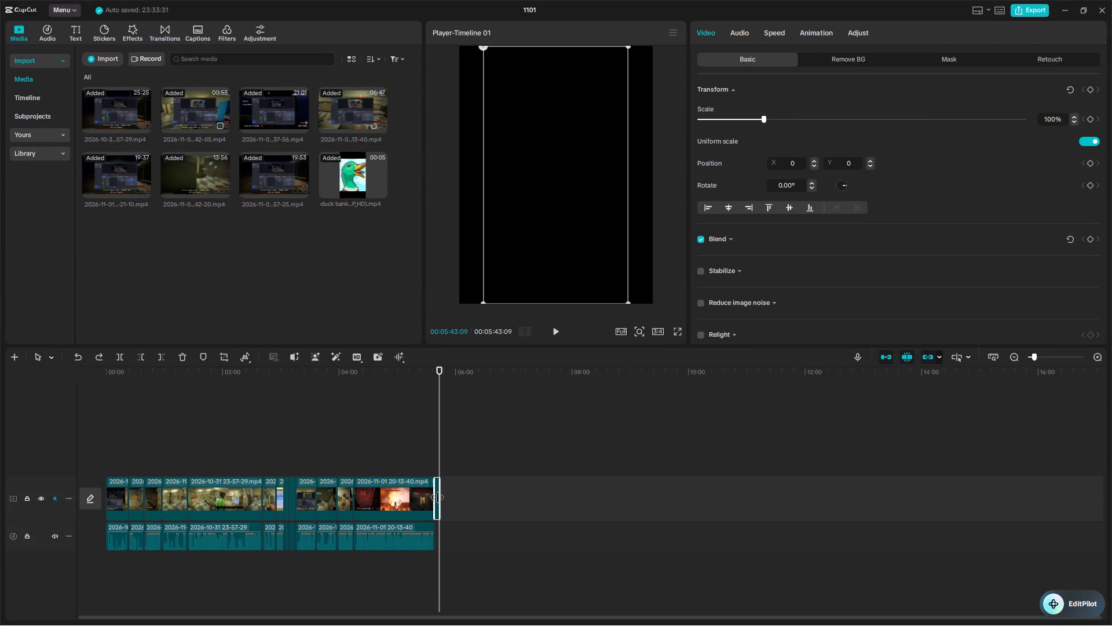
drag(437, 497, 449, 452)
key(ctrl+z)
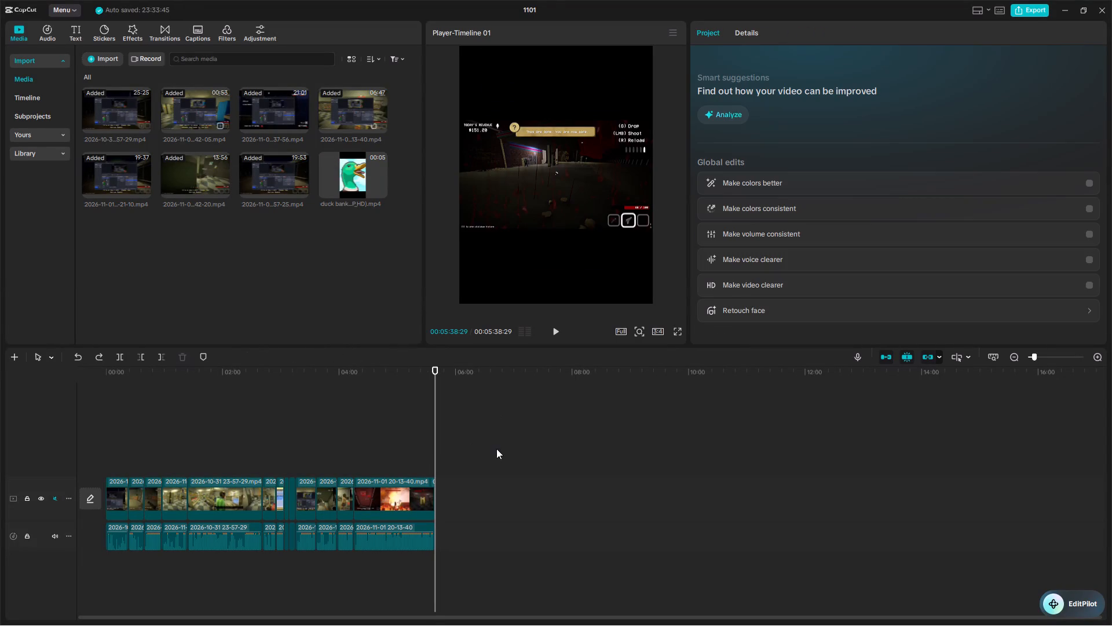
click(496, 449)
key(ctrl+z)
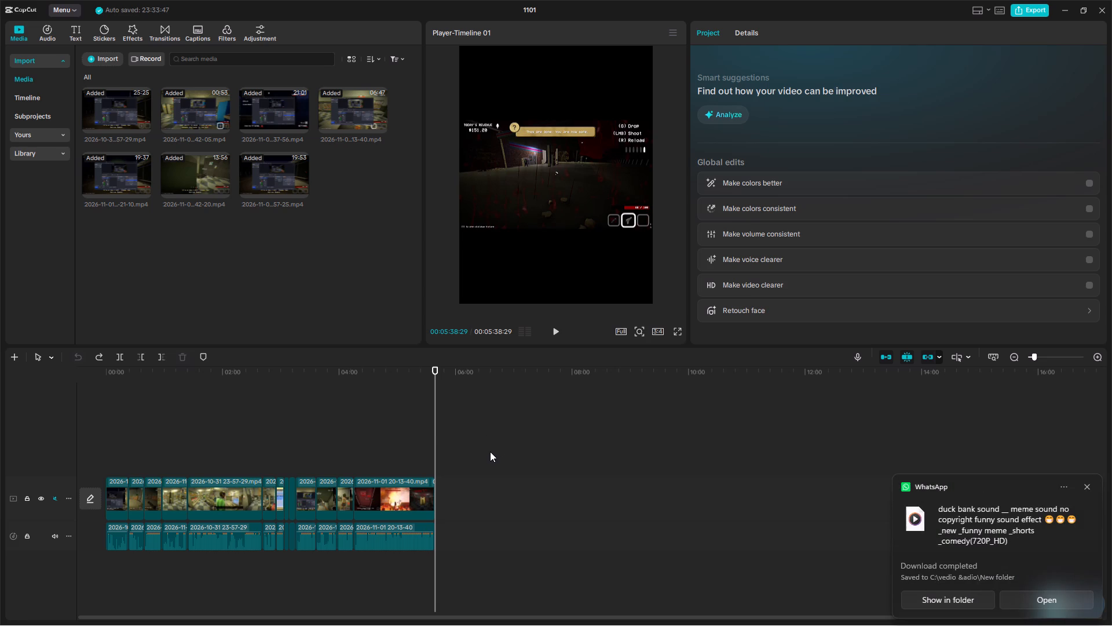
Redo the duck bank video import and add the clip to the main track, directly after the last gameplay clip.
click(99, 359)
click(262, 279)
click(360, 184)
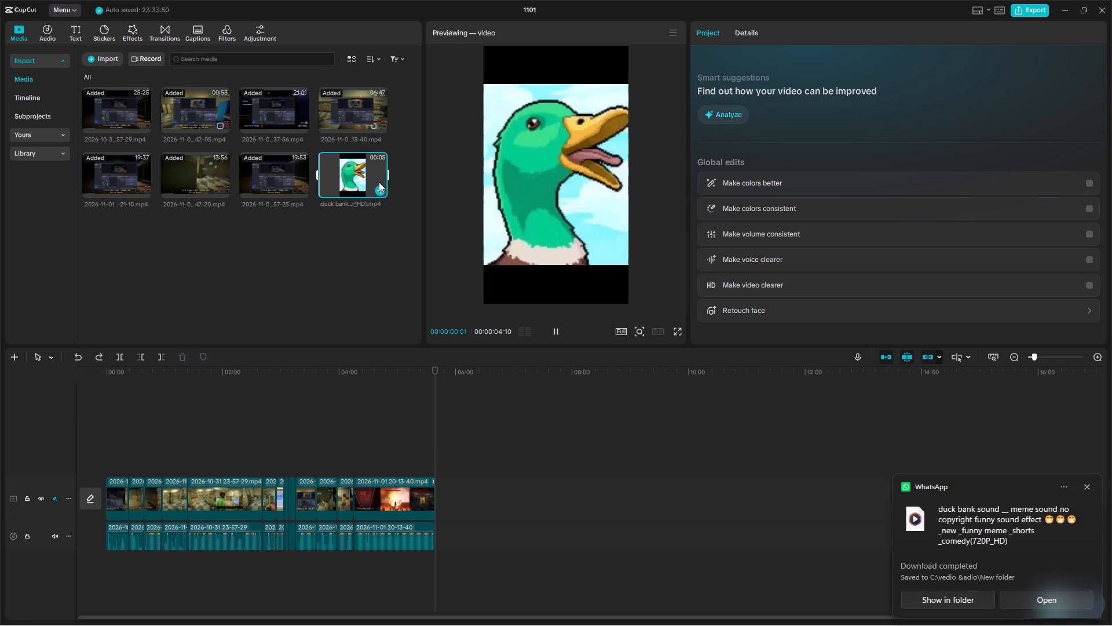
click(381, 192)
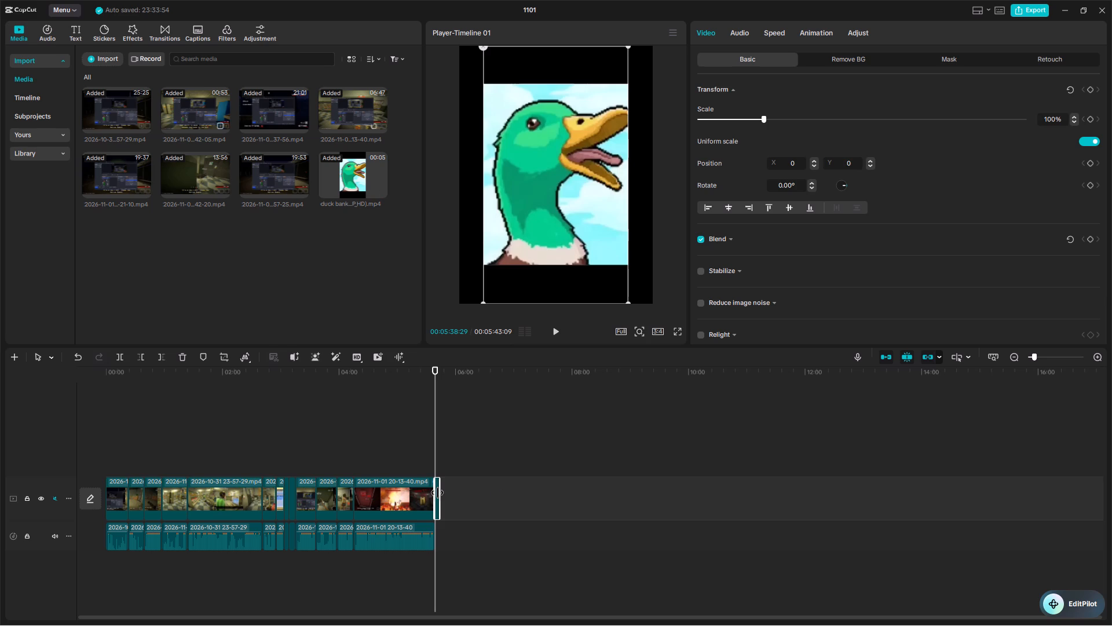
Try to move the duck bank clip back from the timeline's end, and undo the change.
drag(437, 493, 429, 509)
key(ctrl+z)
Select the duck bank clip at the timeline's end and place the playhead at 00:01:24:08 in the gameplay footage.
click(512, 486)
click(436, 480)
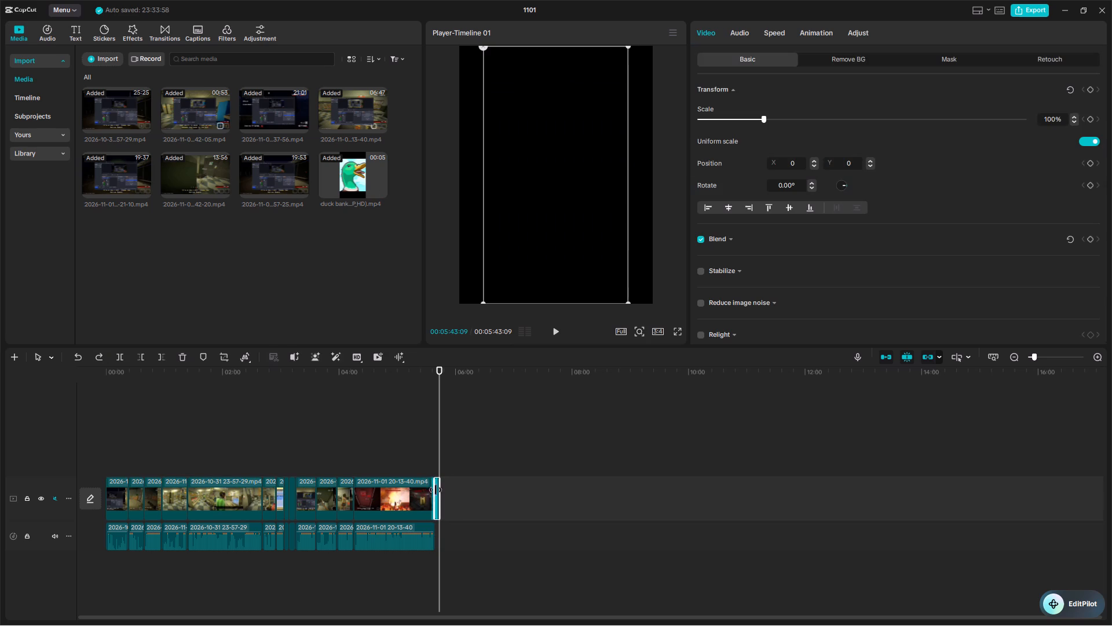
drag(438, 374, 188, 399)
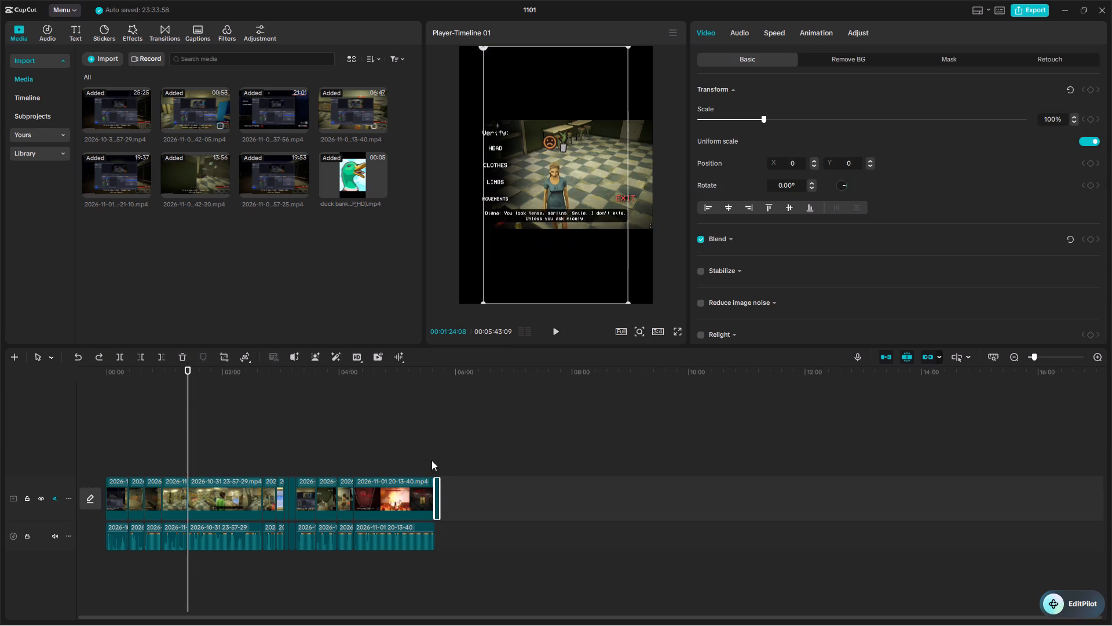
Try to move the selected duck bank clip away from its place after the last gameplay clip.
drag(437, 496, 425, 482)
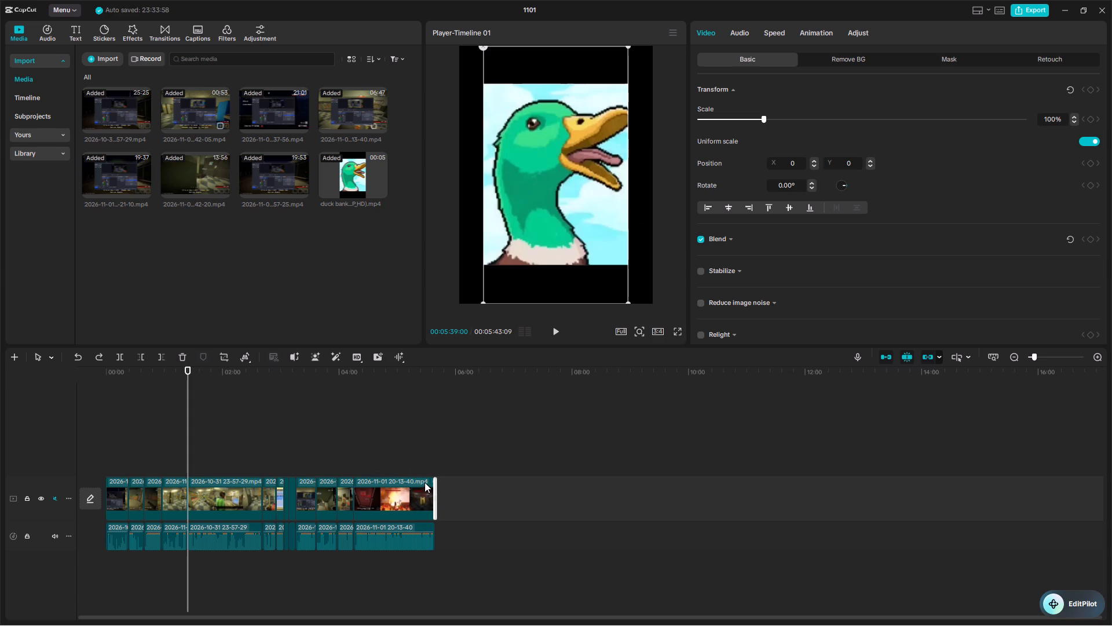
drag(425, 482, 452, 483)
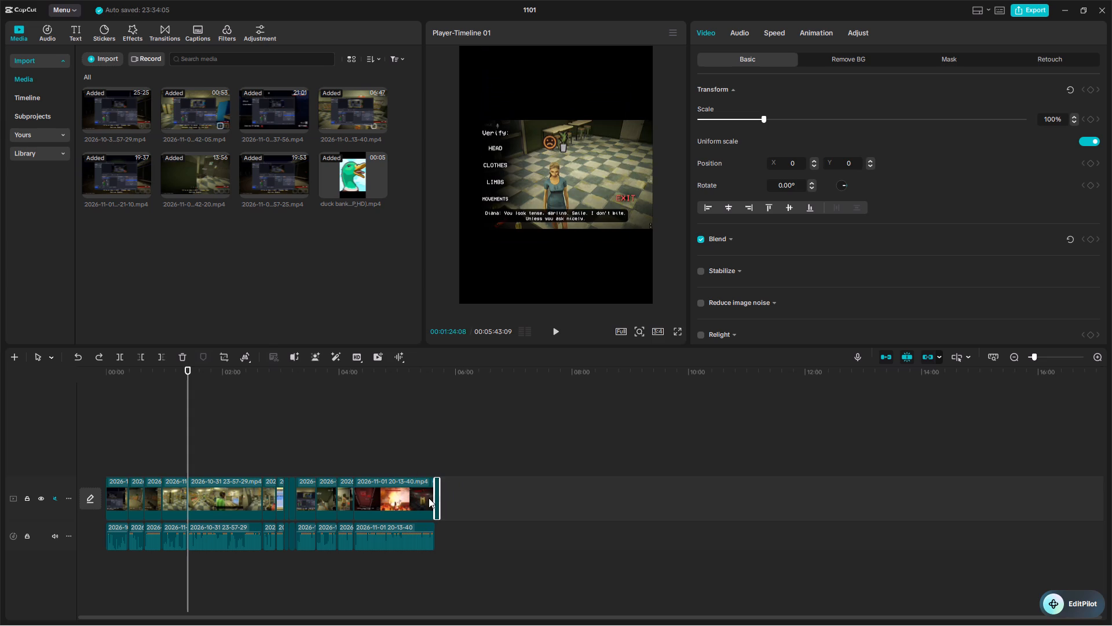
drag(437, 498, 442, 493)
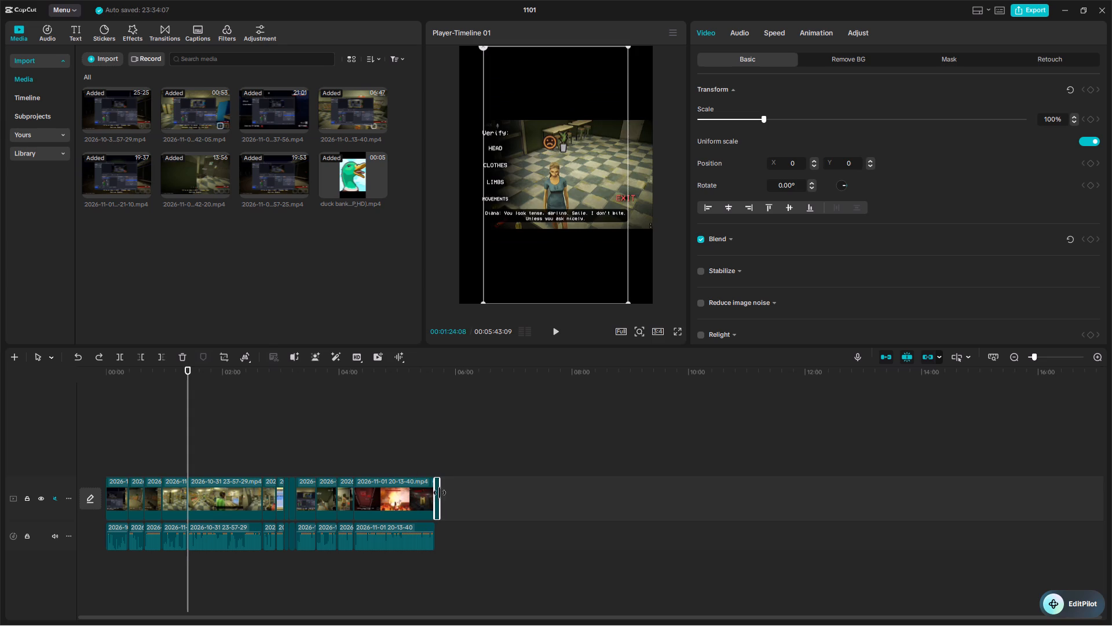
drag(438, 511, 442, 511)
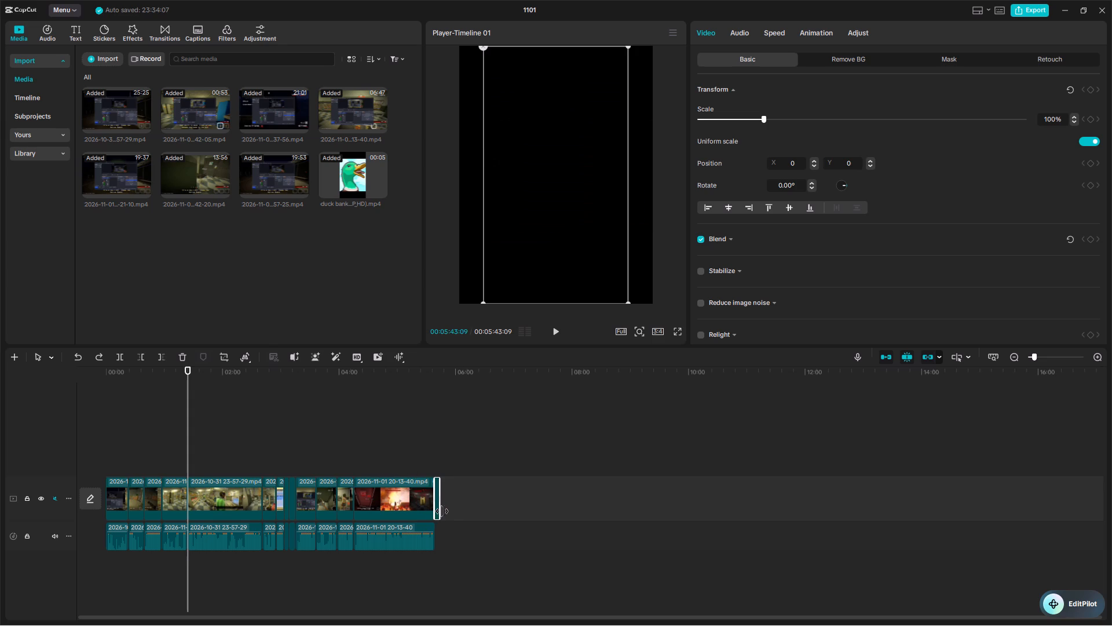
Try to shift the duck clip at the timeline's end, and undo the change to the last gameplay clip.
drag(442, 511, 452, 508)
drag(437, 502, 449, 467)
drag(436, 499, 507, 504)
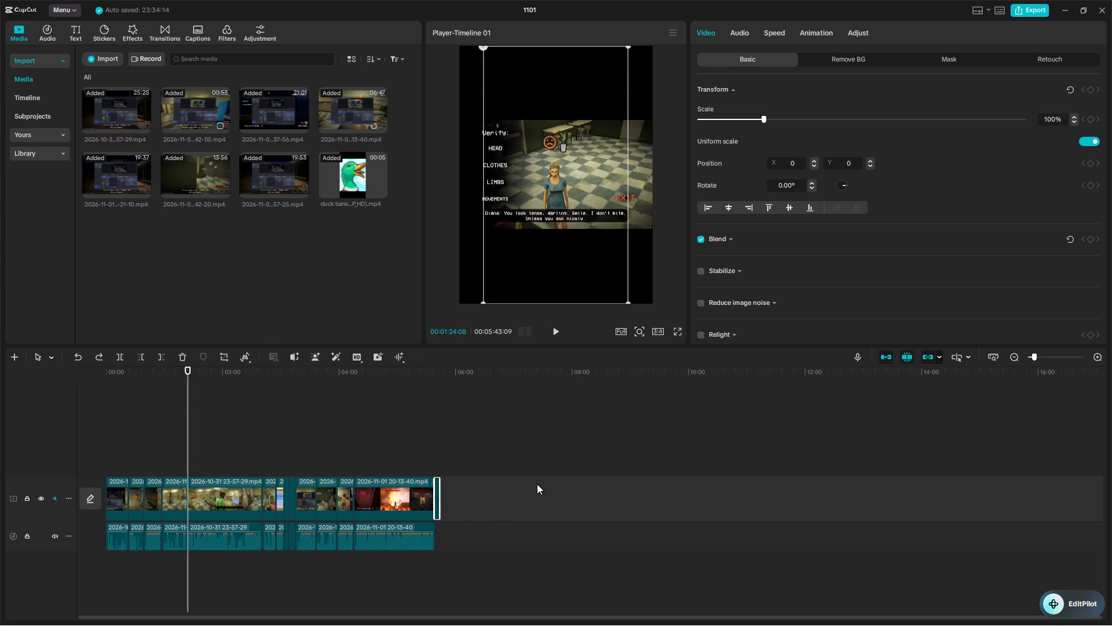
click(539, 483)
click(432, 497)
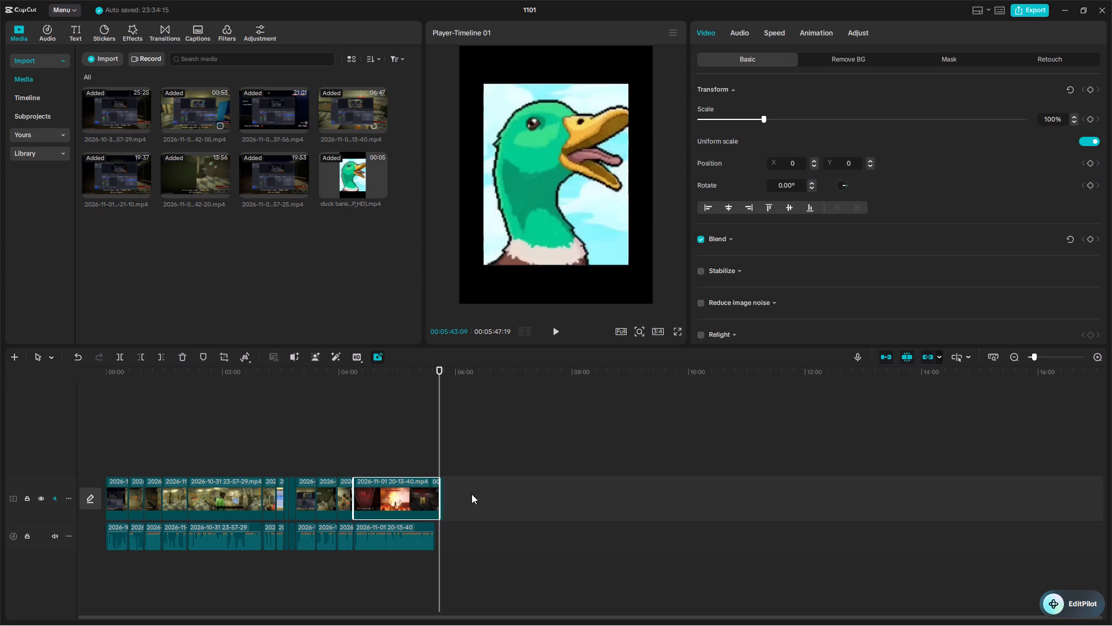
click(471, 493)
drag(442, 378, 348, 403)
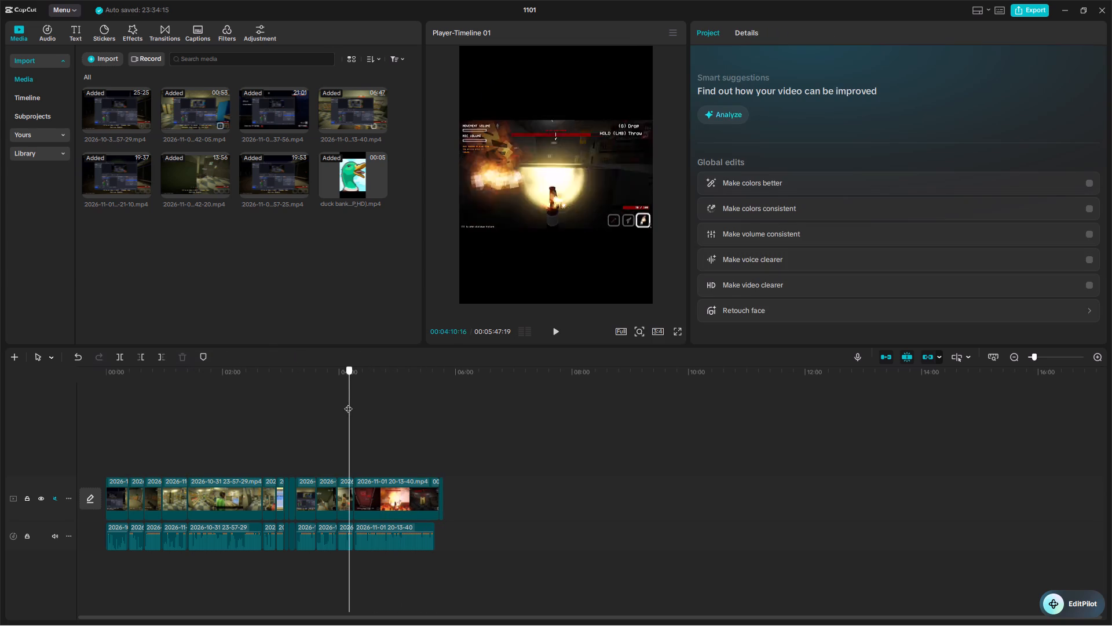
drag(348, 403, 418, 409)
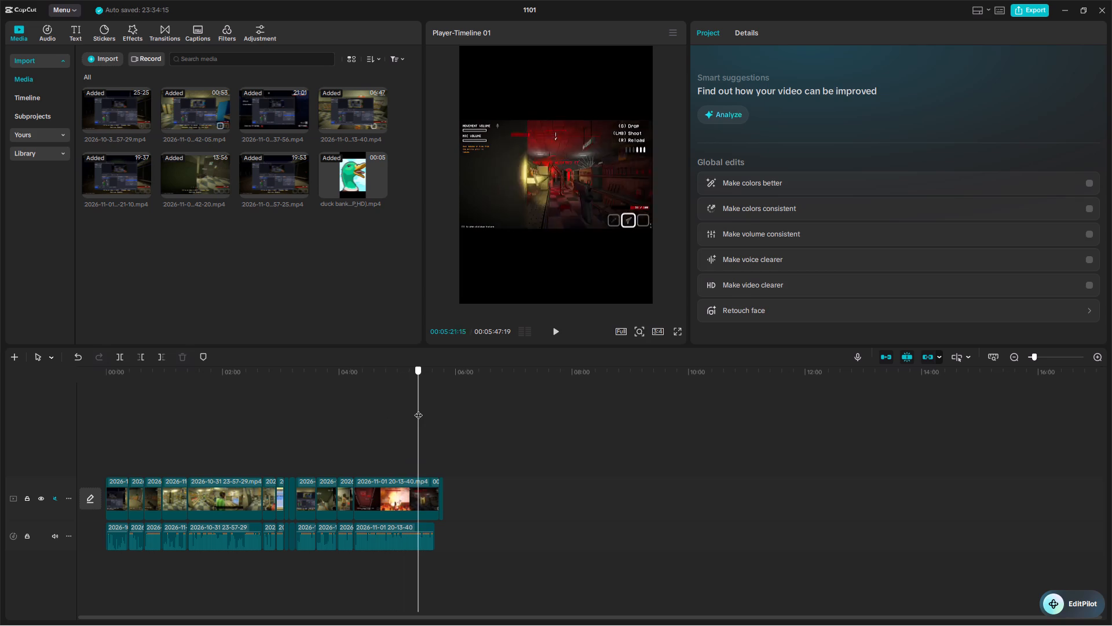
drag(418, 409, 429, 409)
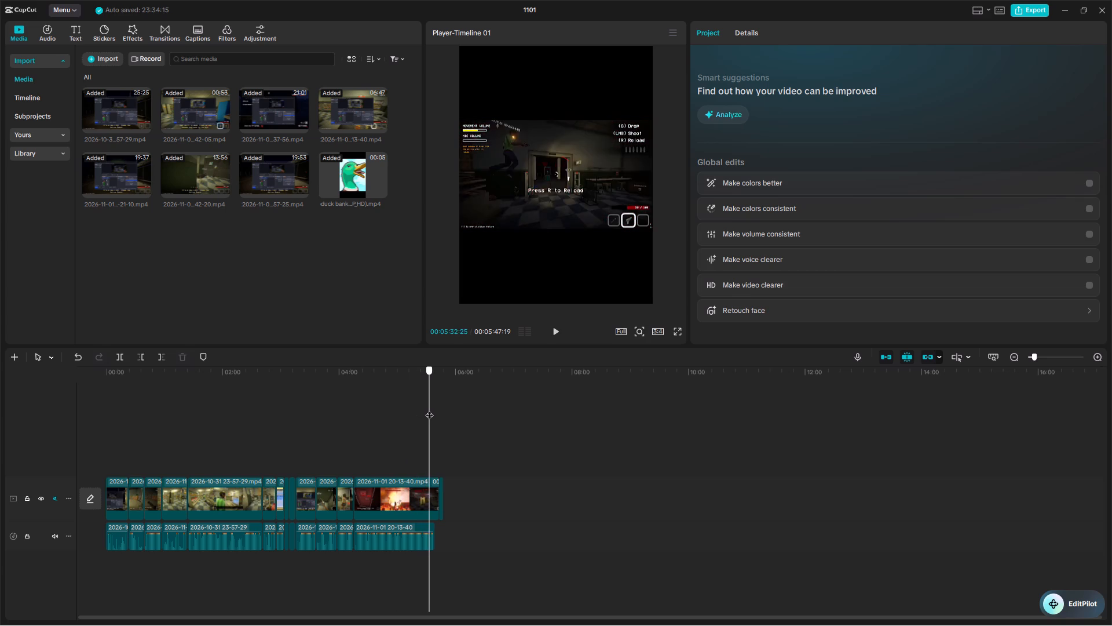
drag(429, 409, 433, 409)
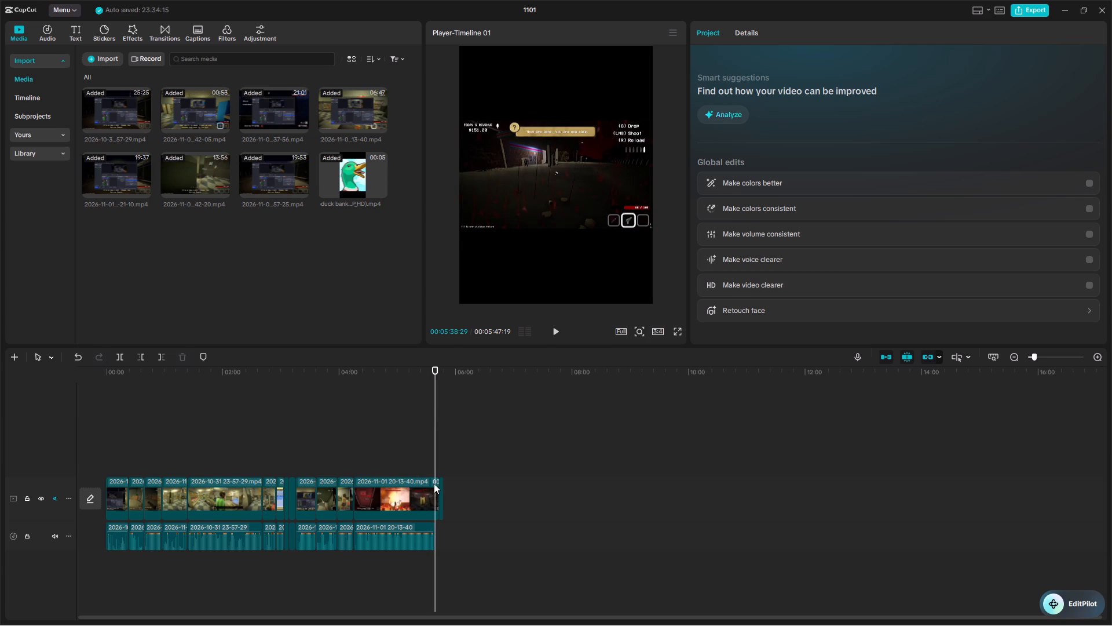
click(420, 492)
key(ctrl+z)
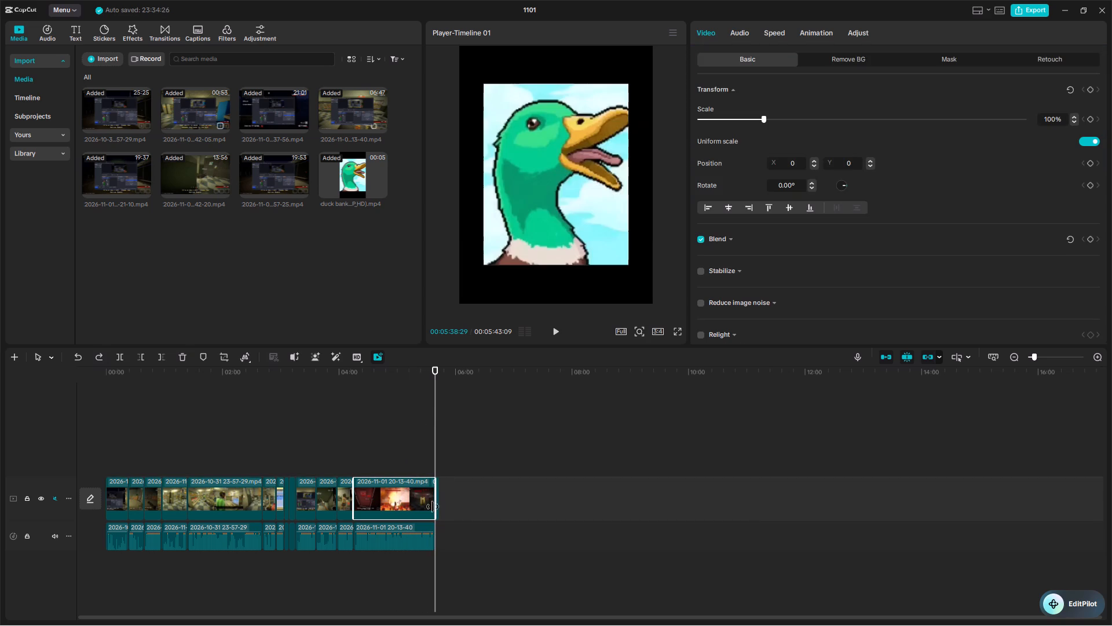
Delete the duck clip from the end of the timeline.
click(495, 492)
click(438, 502)
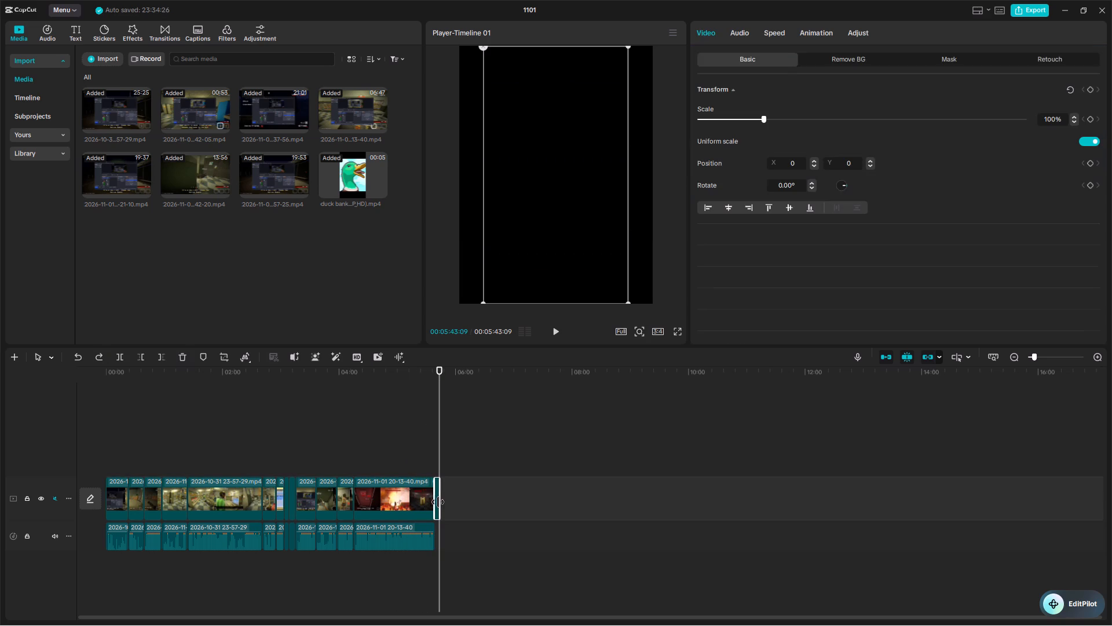
key(BackSpace)
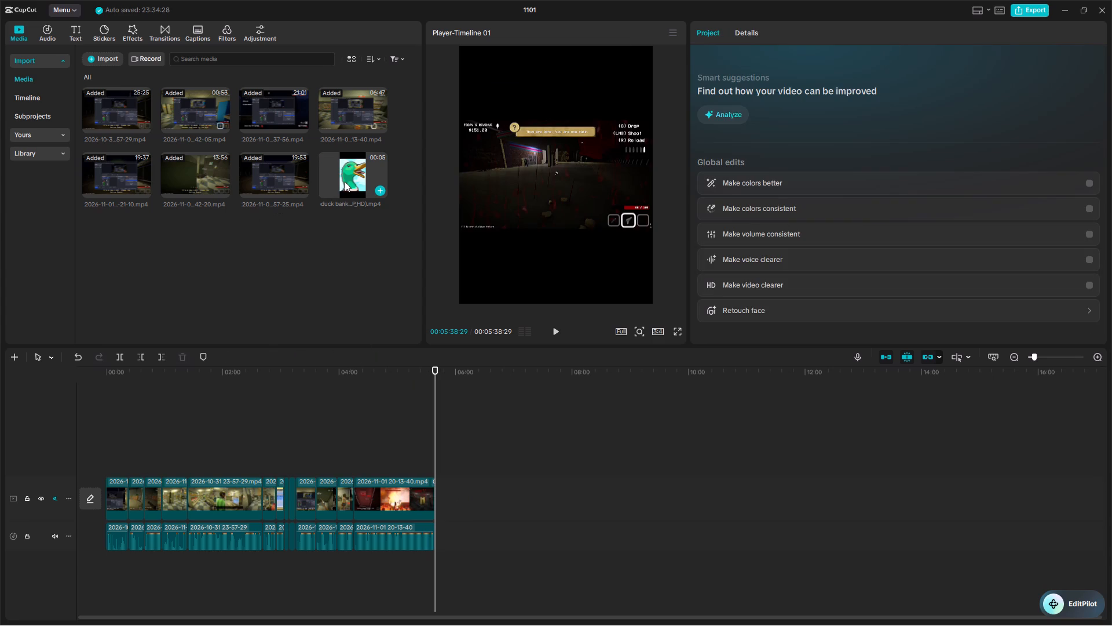
Insert the duck video from the imported media between the first and second gameplay clips on the main video track.
click(345, 181)
drag(348, 183, 121, 492)
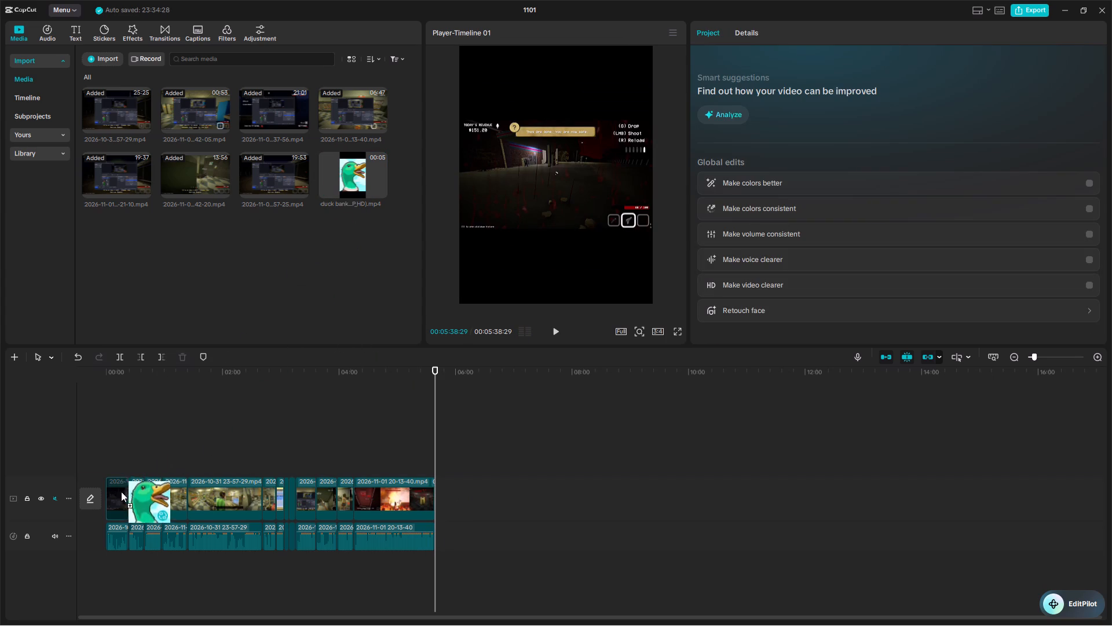
drag(121, 492, 126, 497)
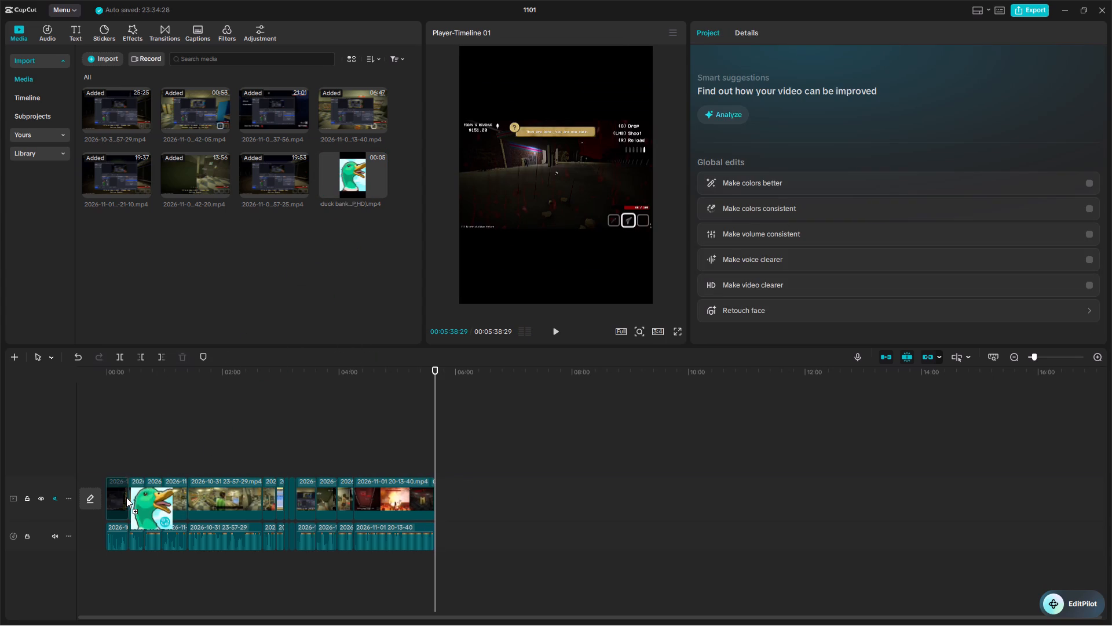
drag(126, 497, 130, 497)
Separate the inserted duck clip's audio onto the audio track.
click(262, 410)
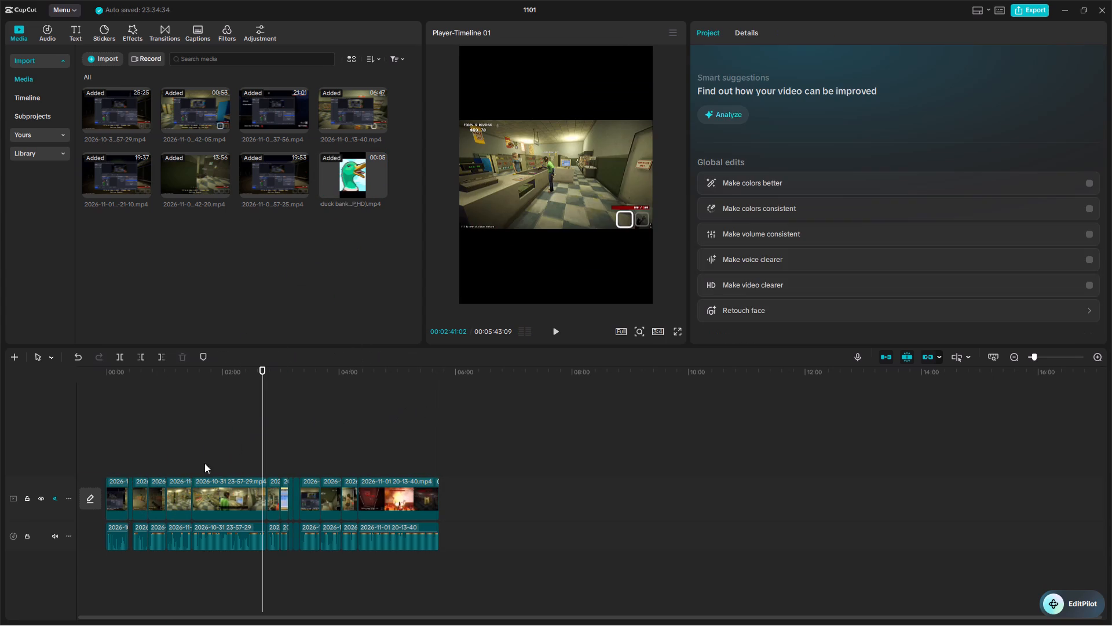
drag(264, 376, 90, 425)
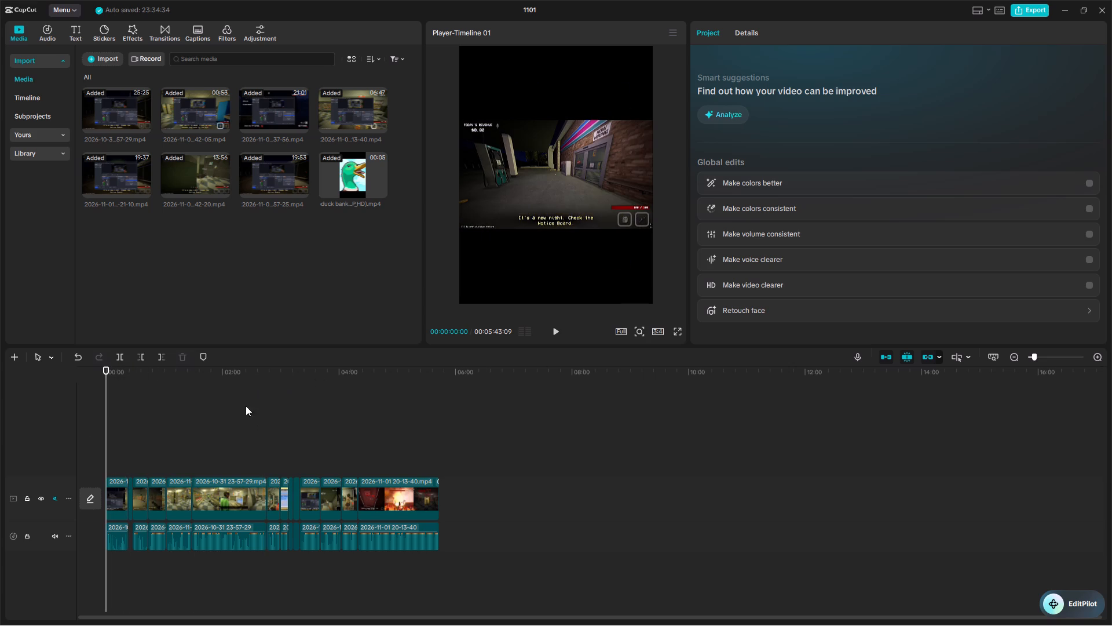
click(127, 497)
click(130, 498)
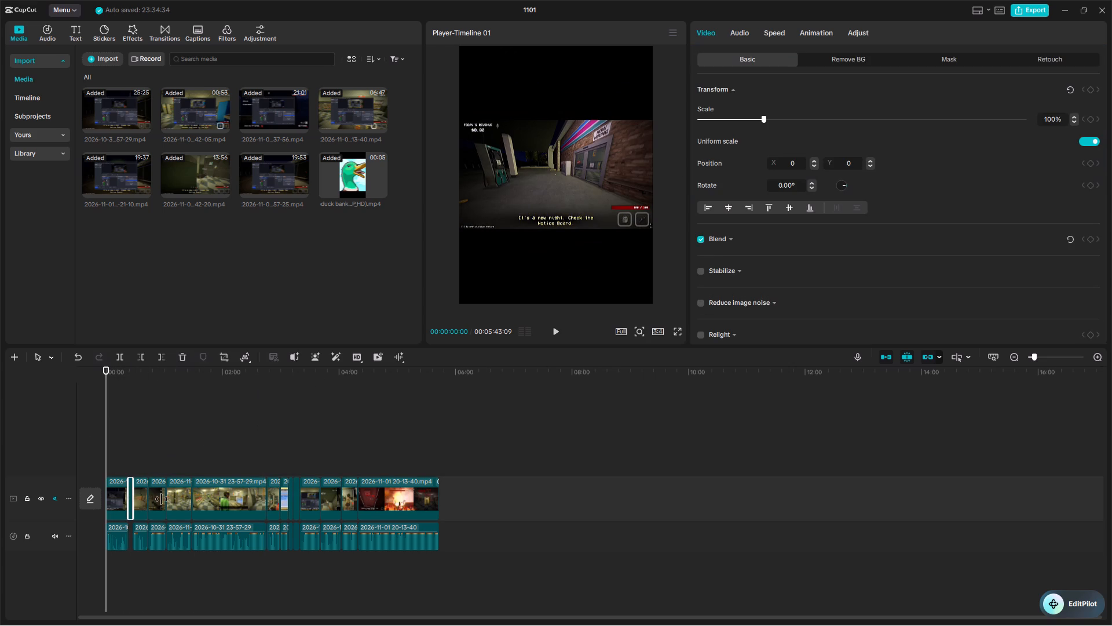
key(ctrl+shift+s)
click(348, 409)
Play through the duck clip to find the cut point and split its separated audio at about 00:00:24:21.
click(129, 533)
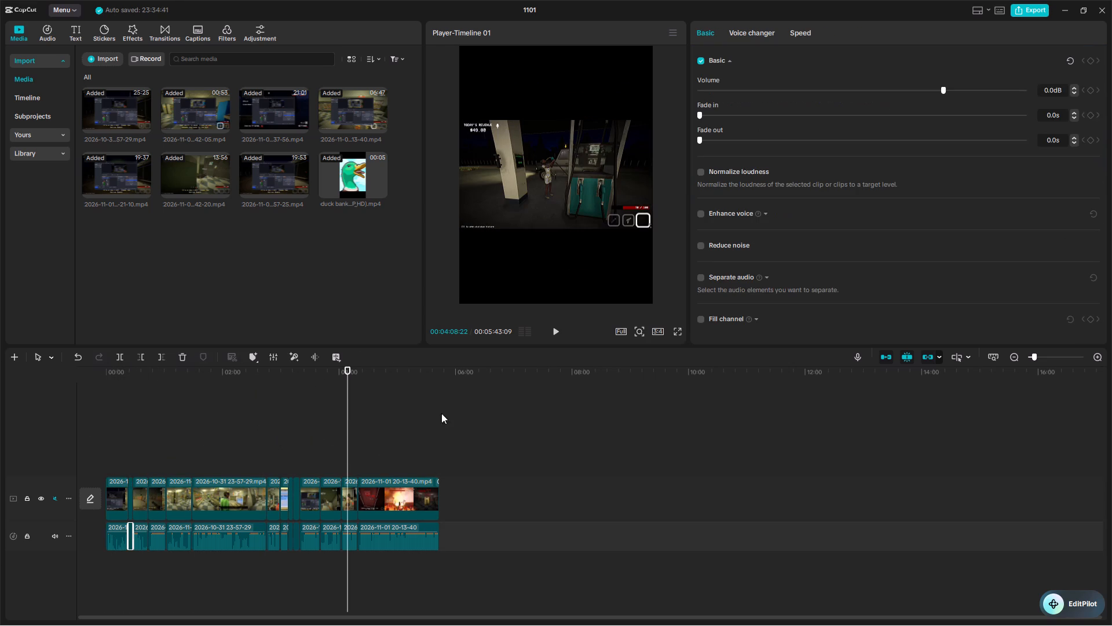
drag(345, 380, 0, 448)
click(566, 339)
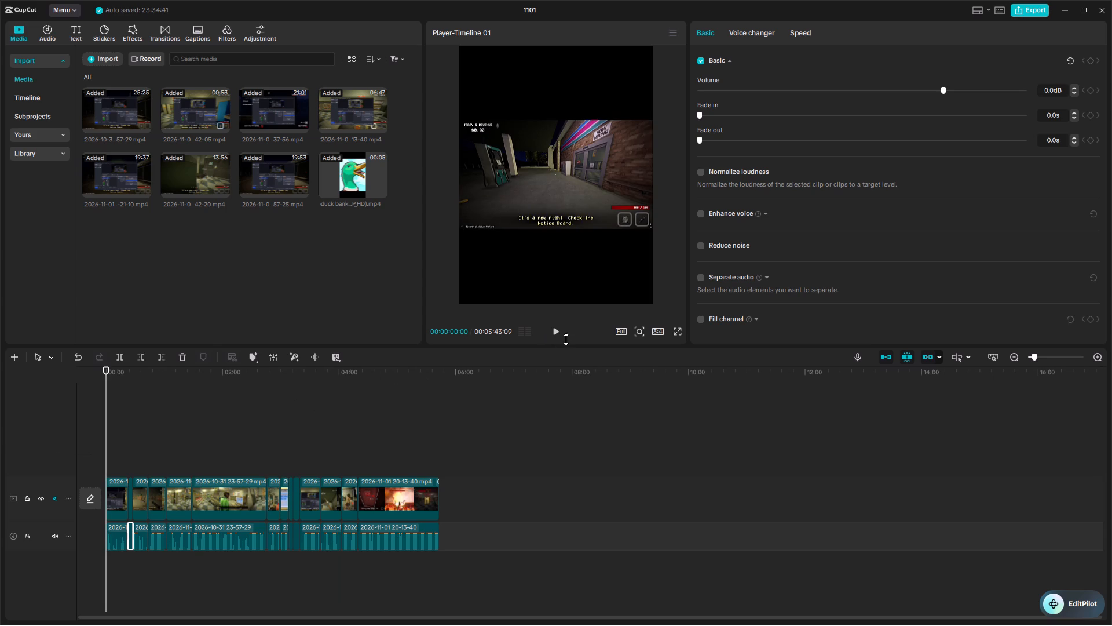
click(556, 336)
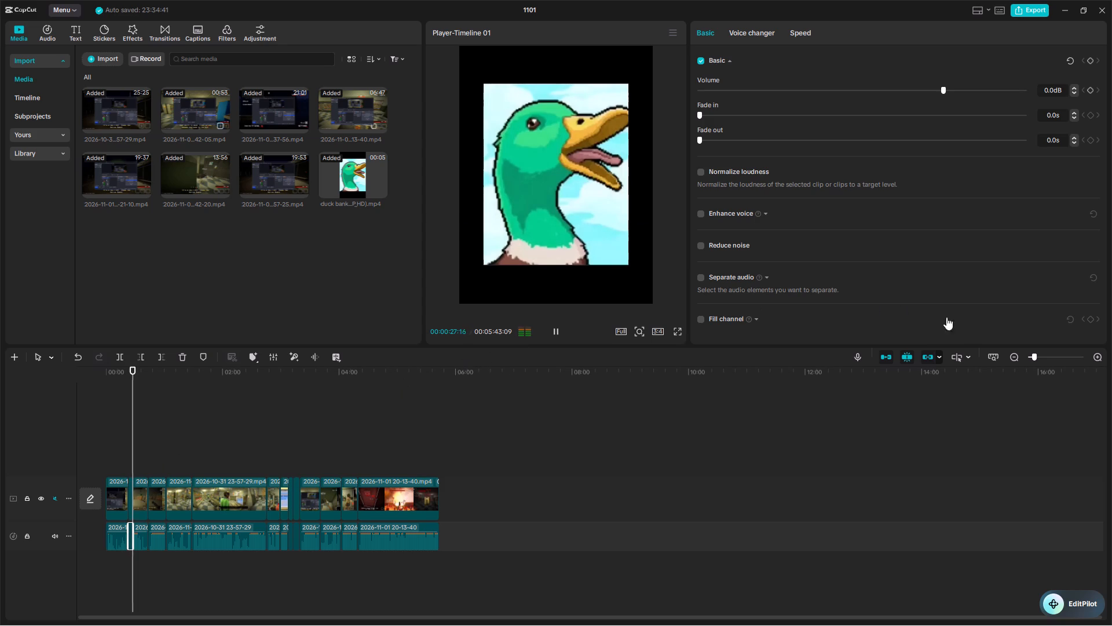
triple_click(1101, 358)
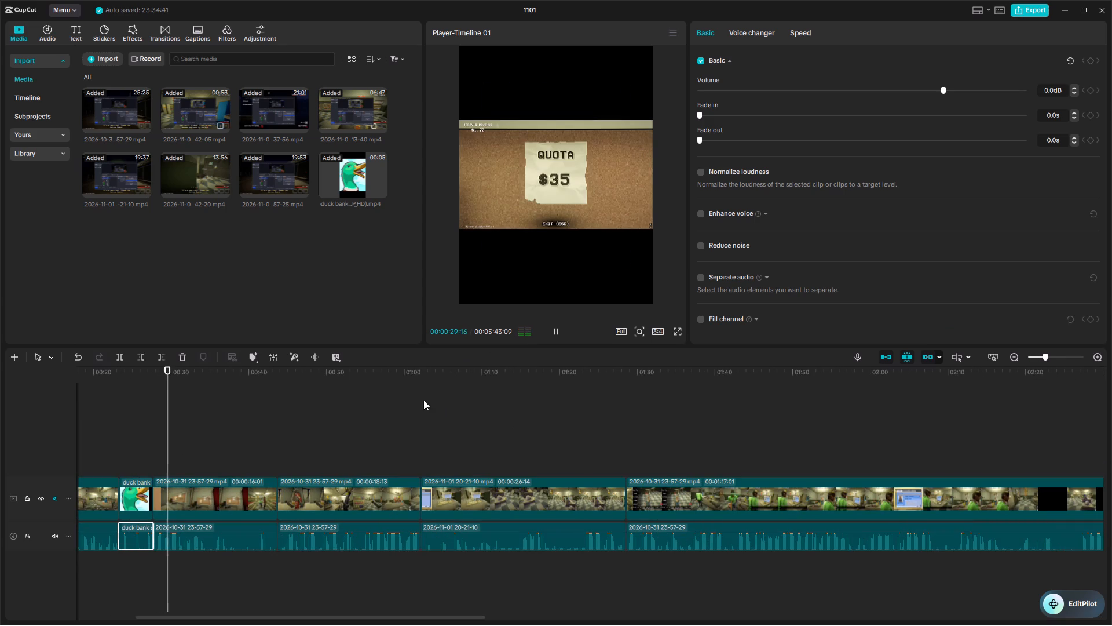
drag(171, 383, 218, 387)
click(558, 333)
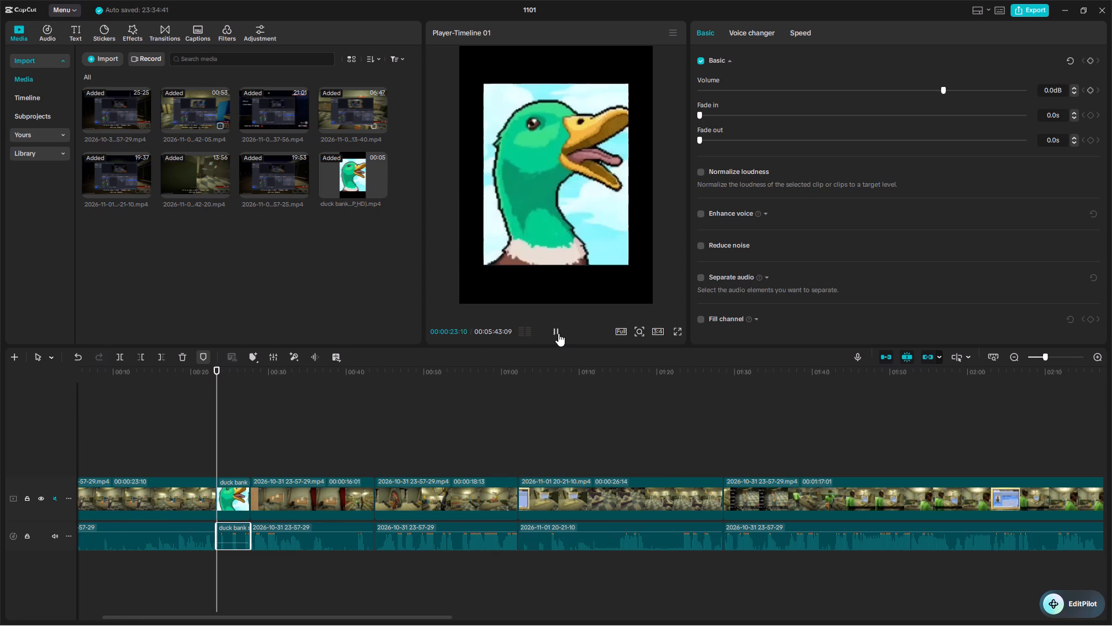
click(557, 333)
click(557, 333)
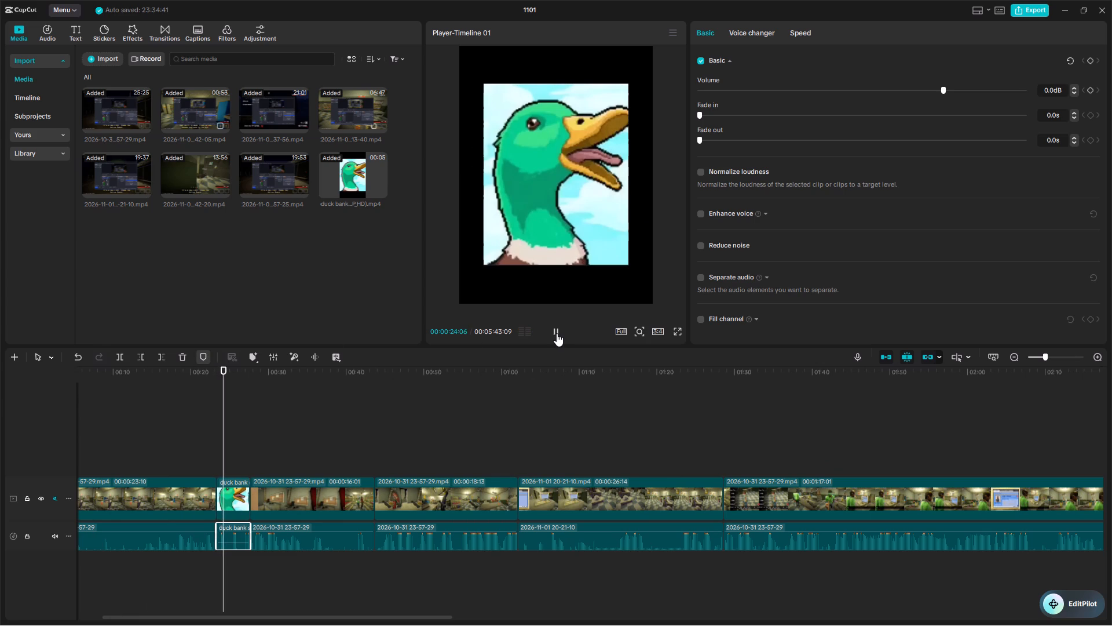
click(557, 333)
drag(228, 368, 224, 369)
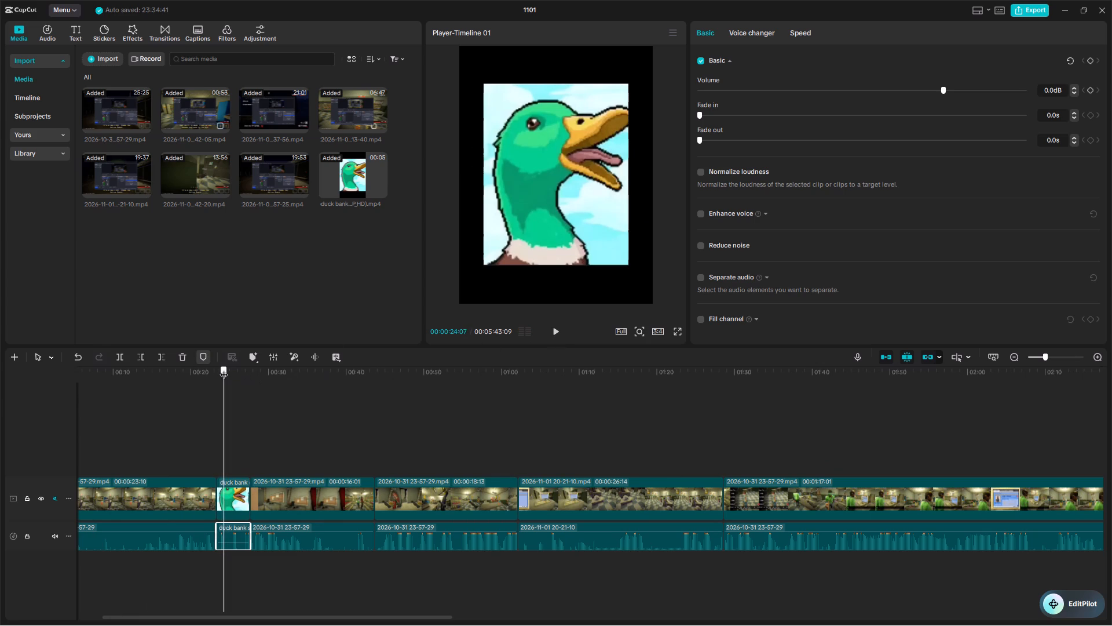
drag(224, 369, 220, 369)
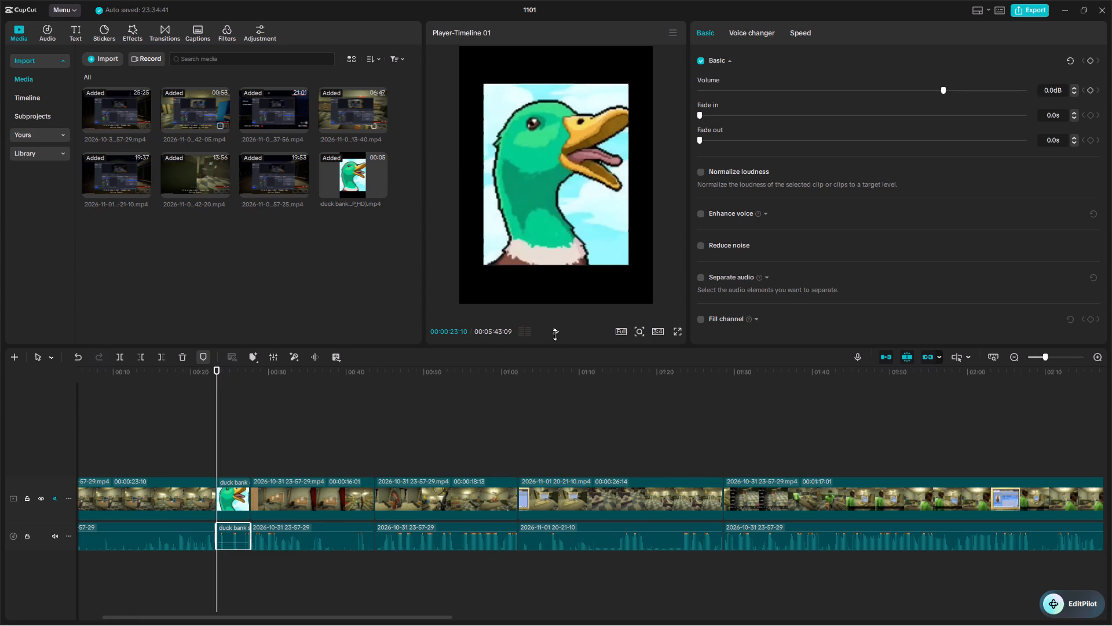
click(555, 334)
click(555, 334)
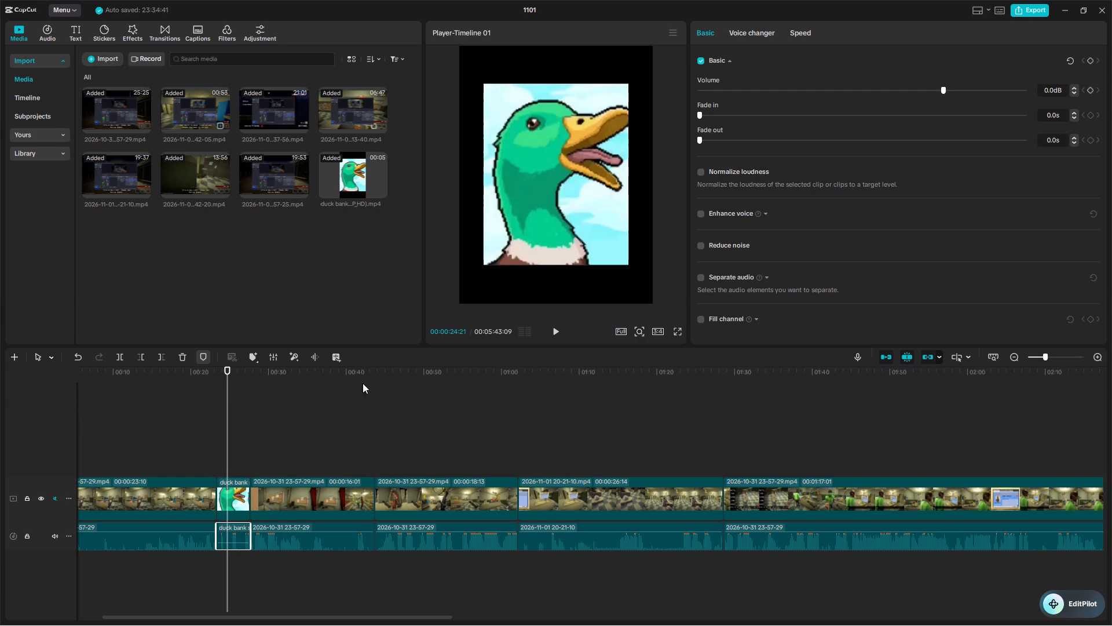
click(120, 354)
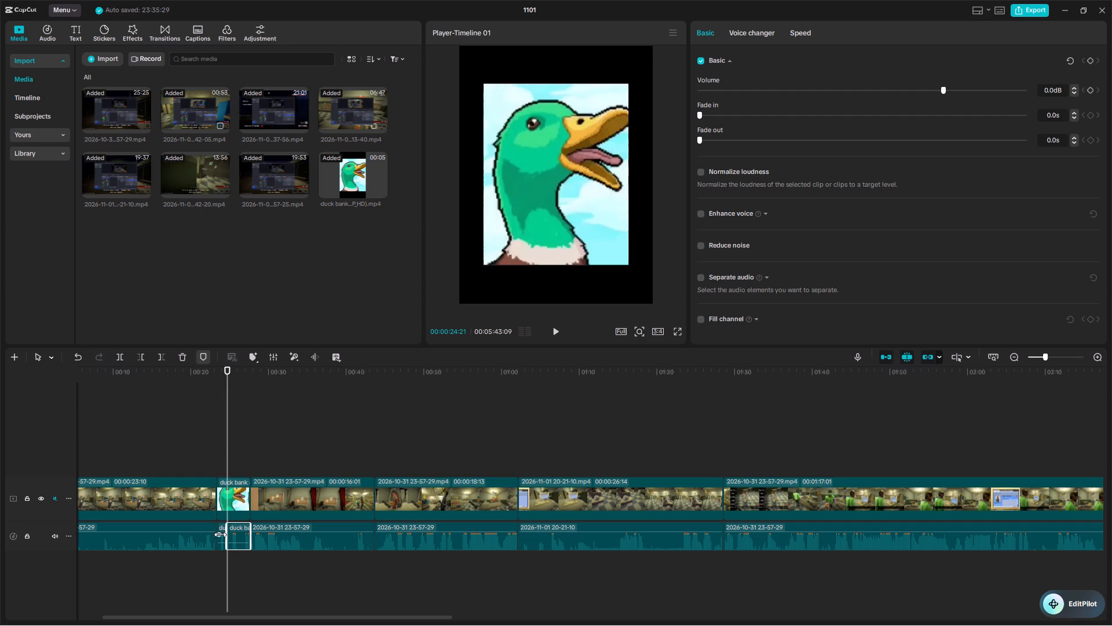
click(220, 536)
click(122, 355)
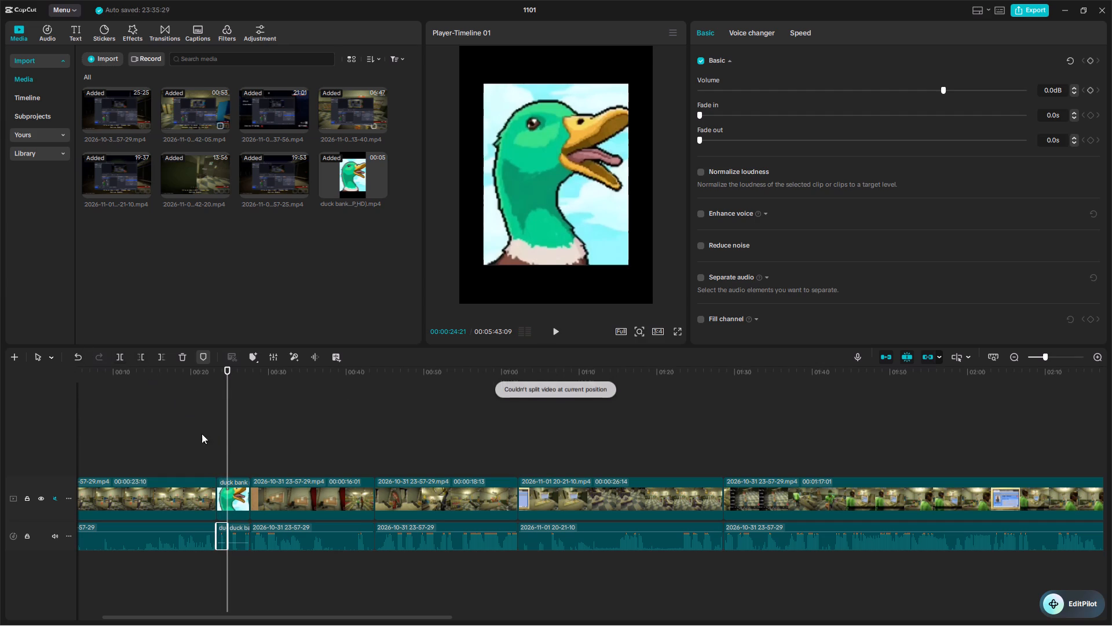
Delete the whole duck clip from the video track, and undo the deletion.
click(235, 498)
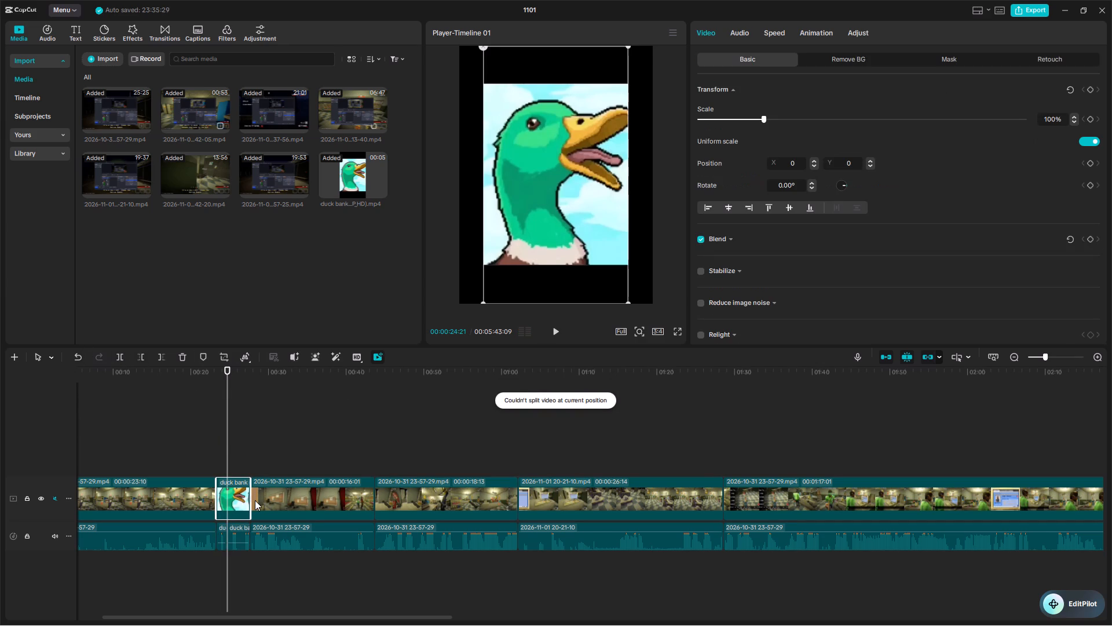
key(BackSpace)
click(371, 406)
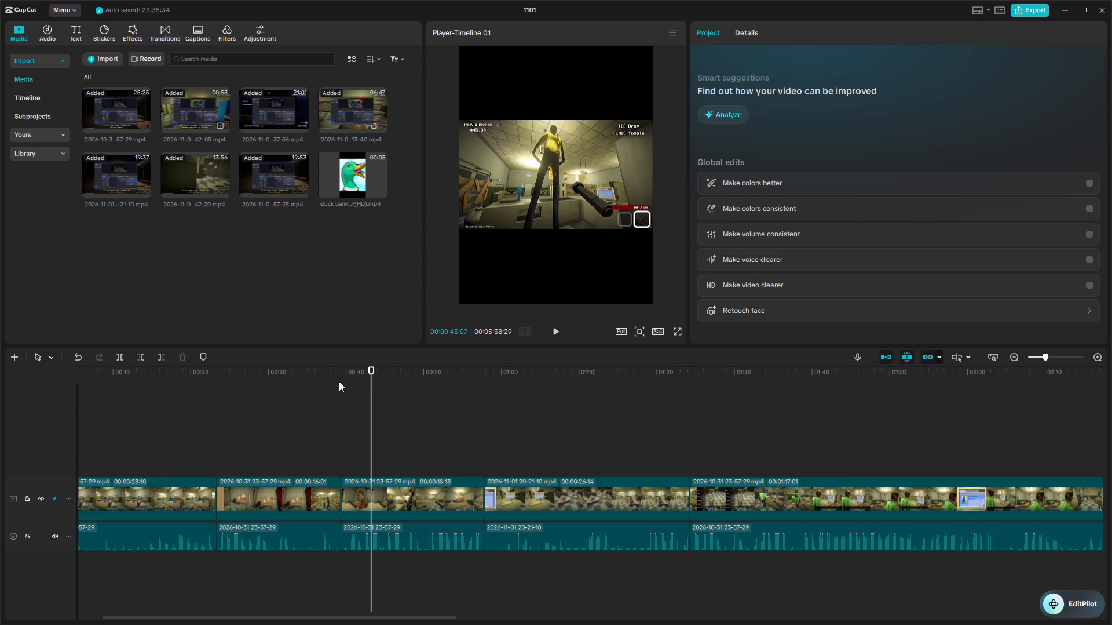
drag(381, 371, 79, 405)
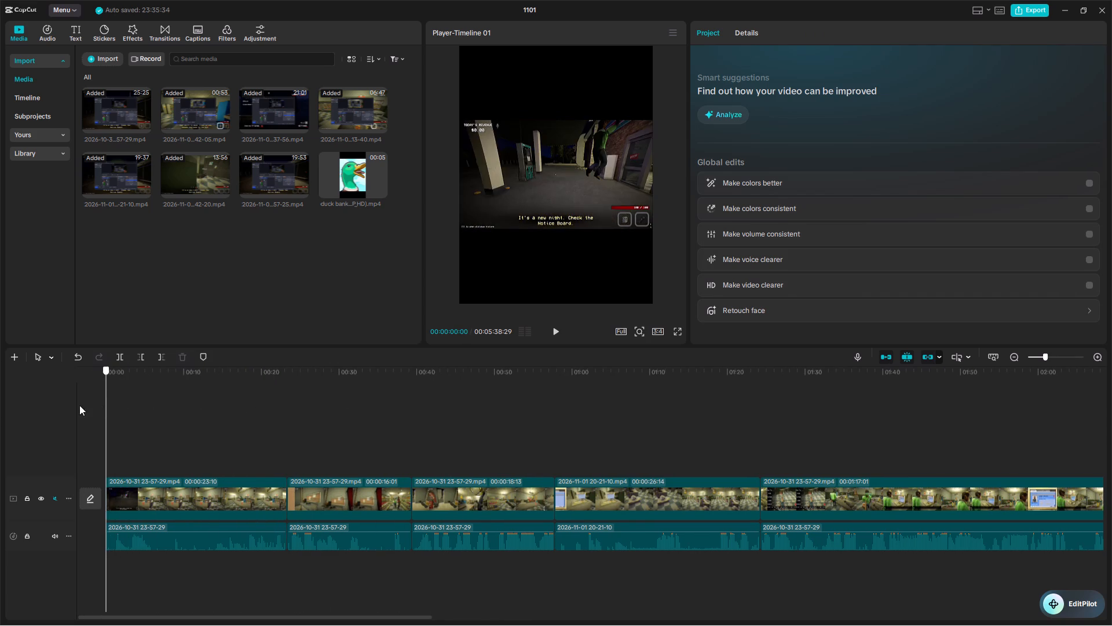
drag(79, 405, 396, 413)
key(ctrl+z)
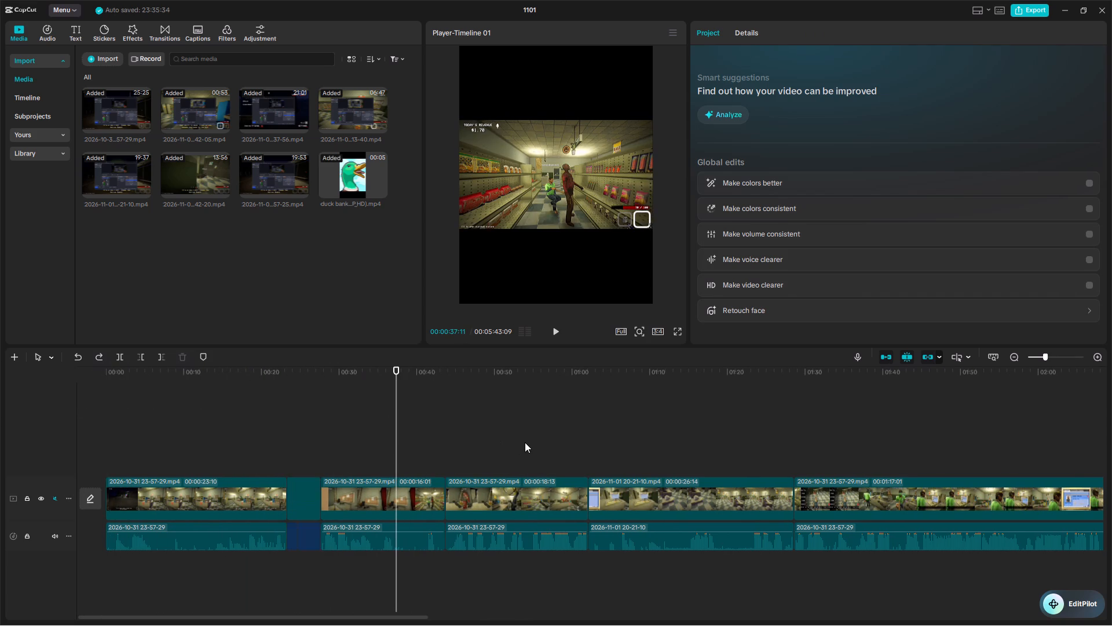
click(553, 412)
Split the duck video clip at 00:00:24:21, in line with the cut in its audio.
click(301, 484)
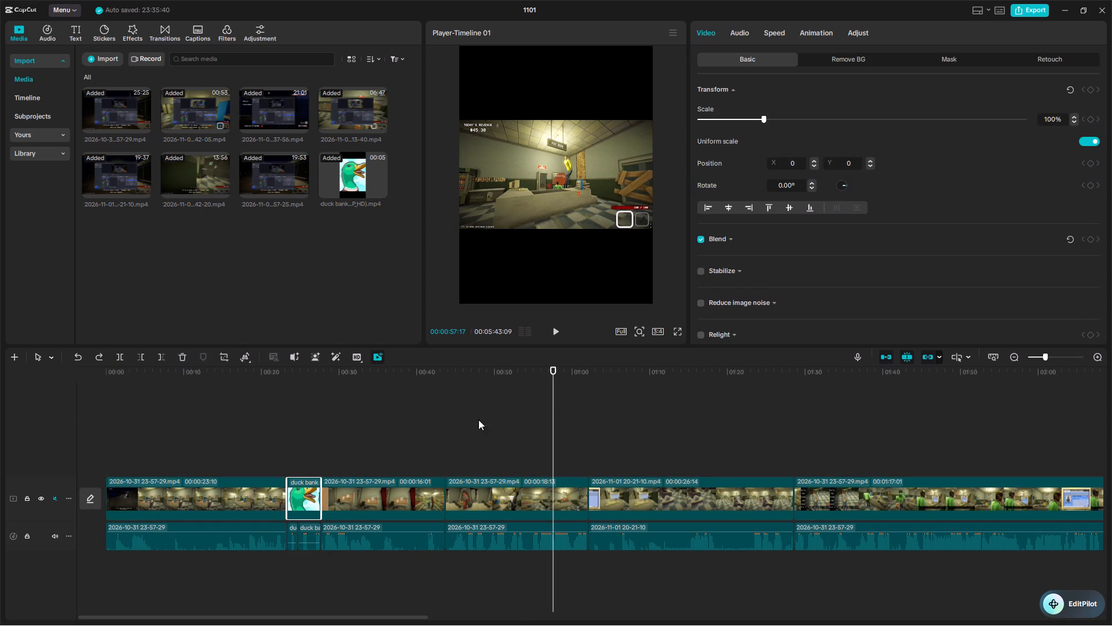
drag(554, 385, 295, 422)
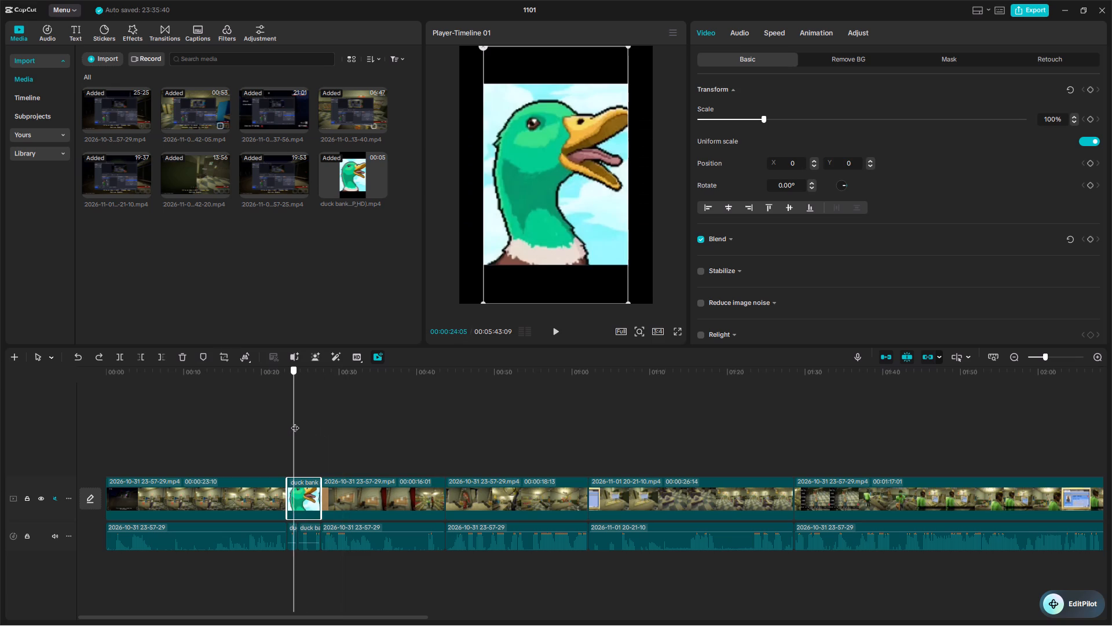
drag(295, 422, 295, 422)
click(116, 358)
click(379, 423)
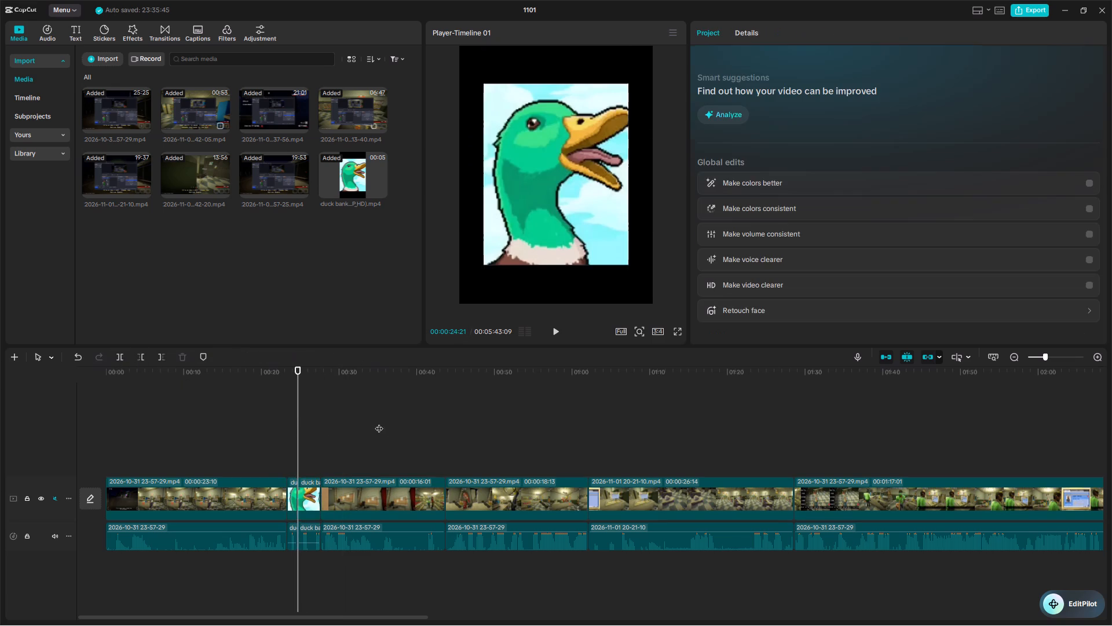
Delete the second part of the duck clip after the split, together with its audio, keeping only the short first part.
click(310, 496)
key(BackSpace)
click(449, 418)
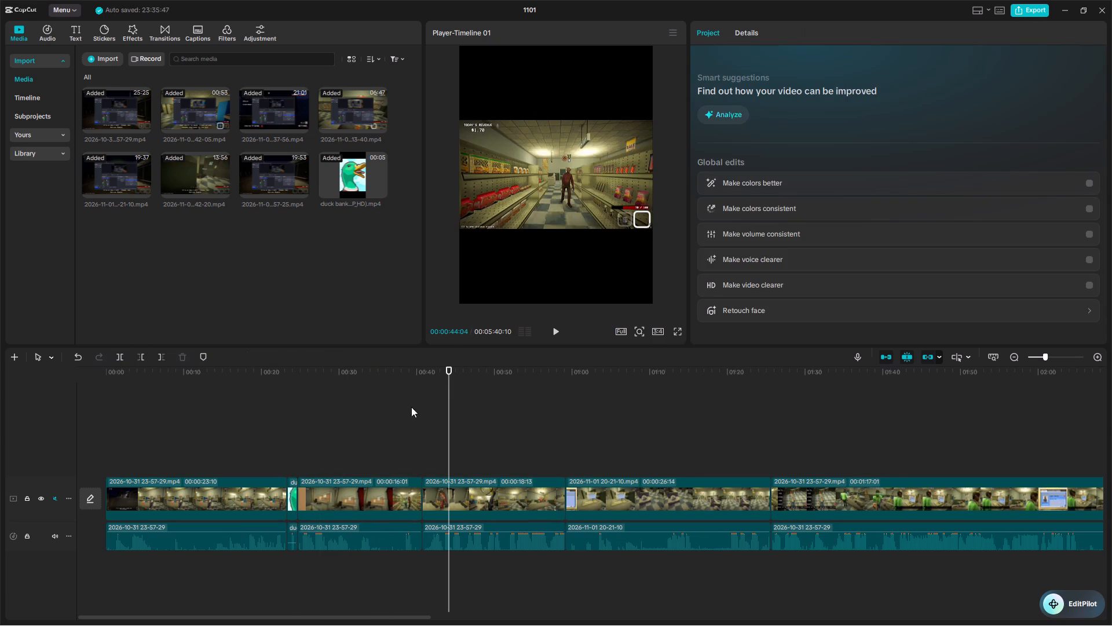
Play back the opening gameplay clips around the shortened duck clip to review the edit.
drag(452, 378, 185, 430)
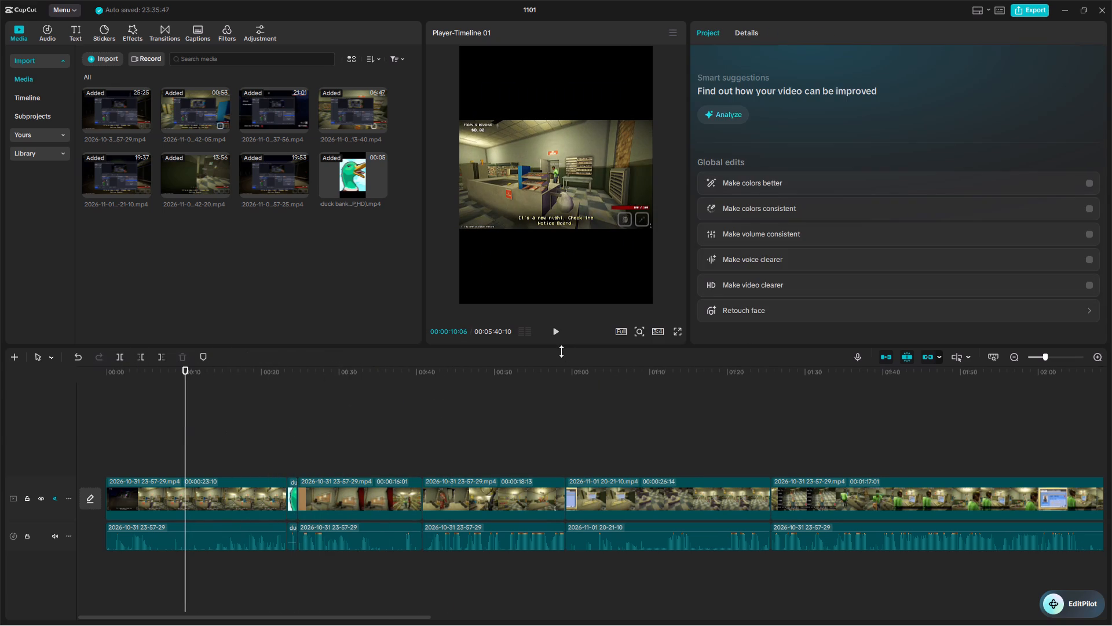
click(557, 330)
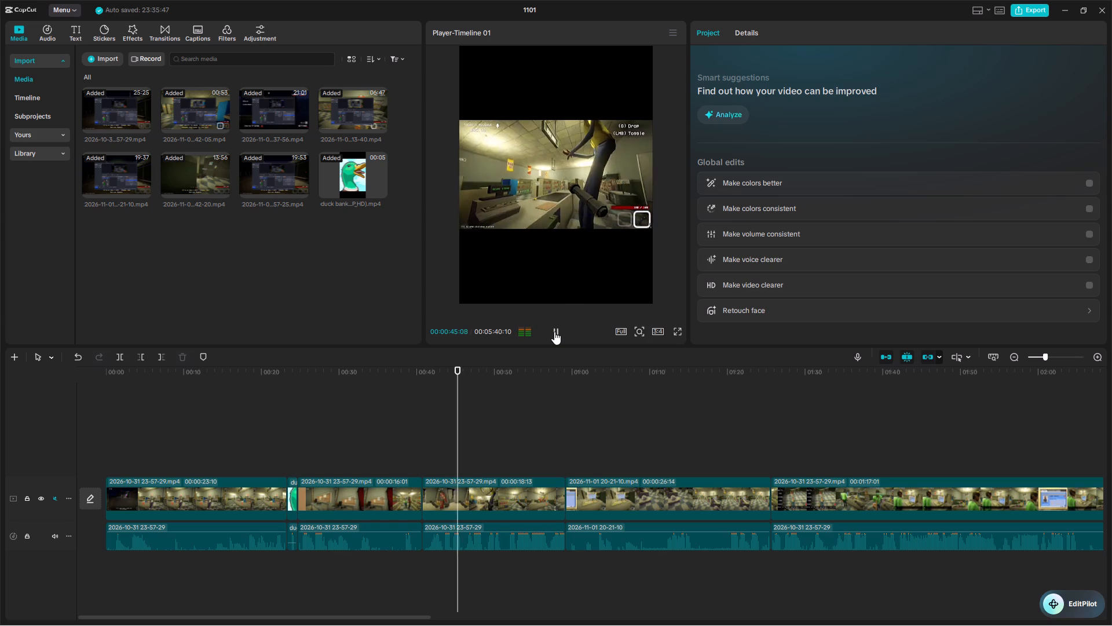
click(554, 332)
drag(470, 368, 442, 377)
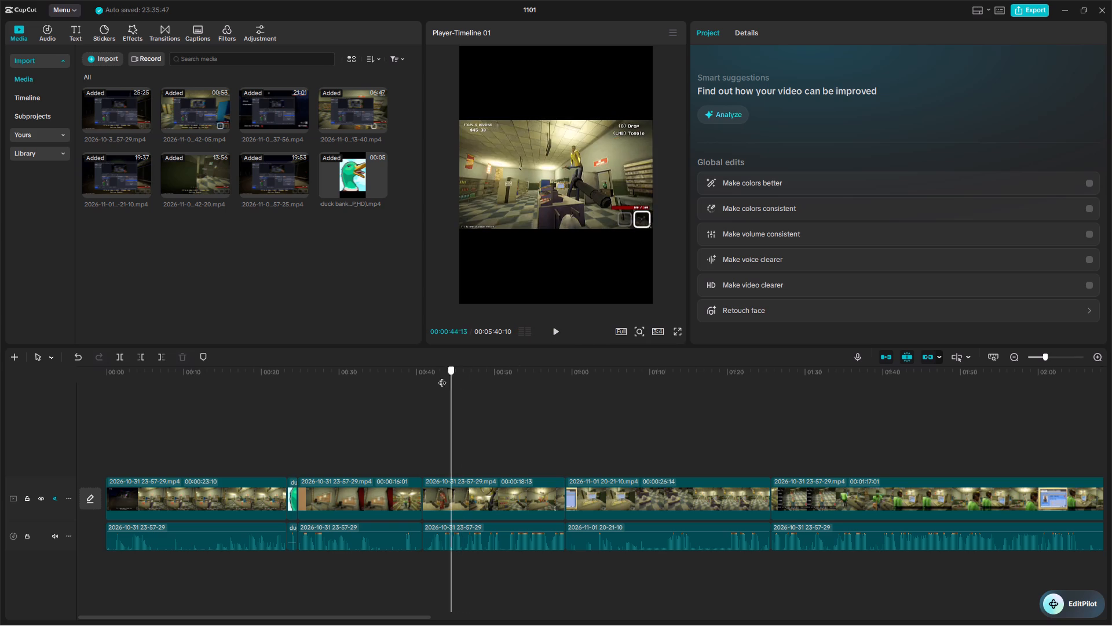
drag(442, 377, 313, 392)
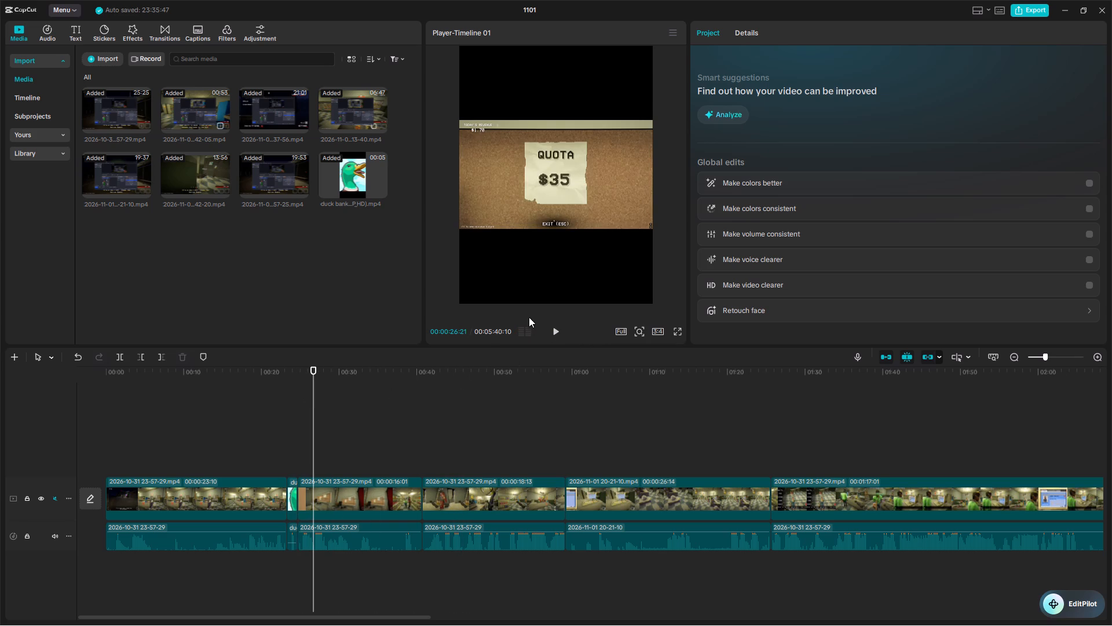
click(550, 334)
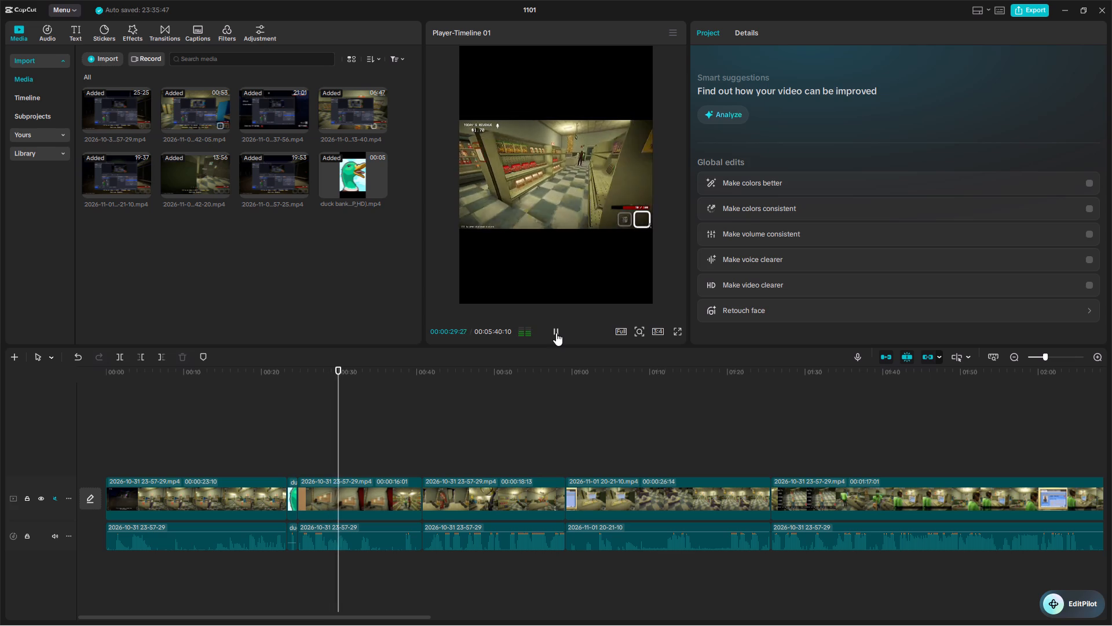
click(557, 333)
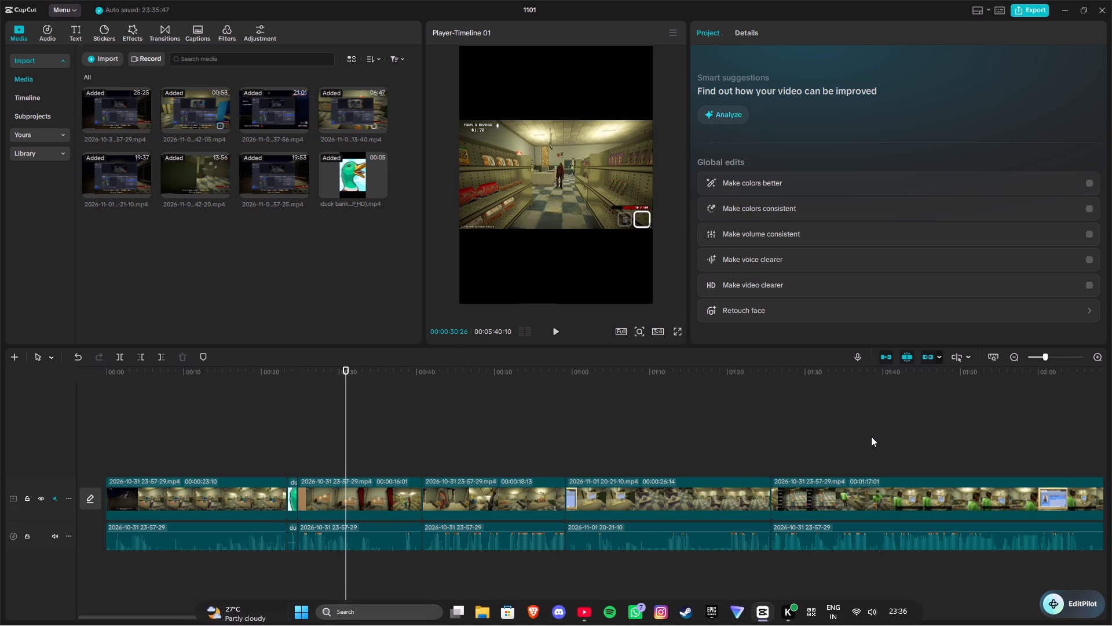
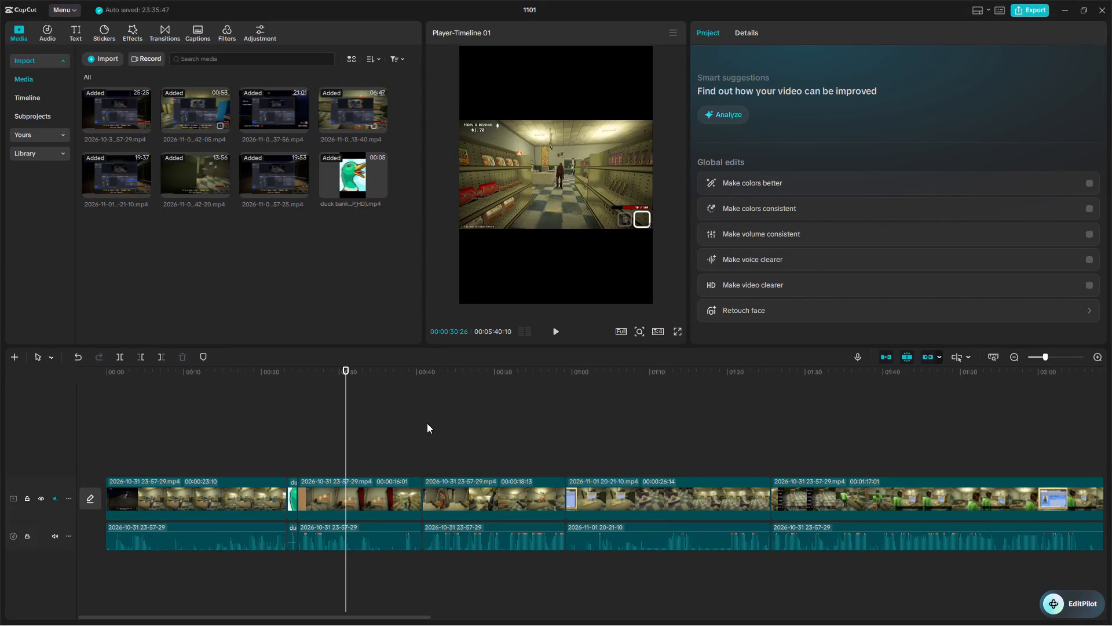
Play back the gameplay clip that follows the duck clip, from about 00:00:31 to 00:00:37, to review it.
click(557, 333)
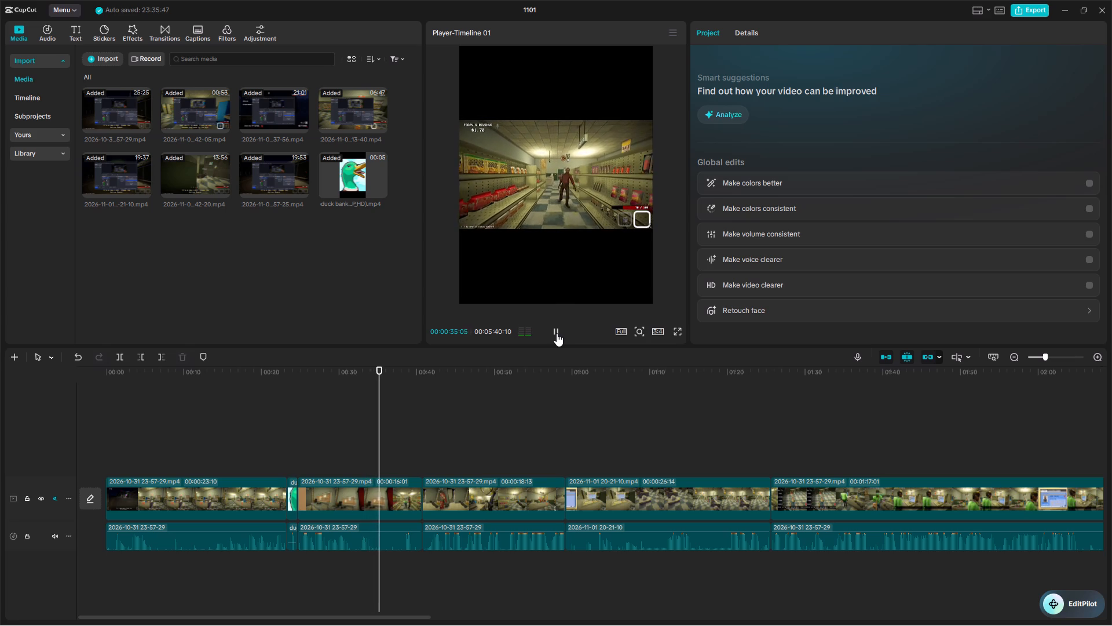
click(557, 333)
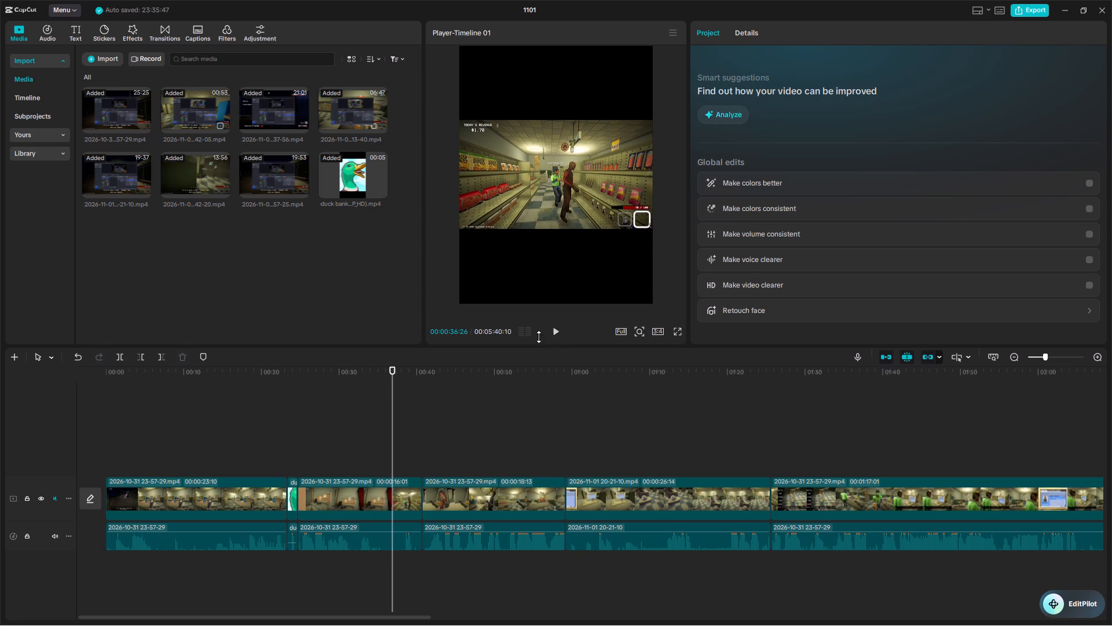
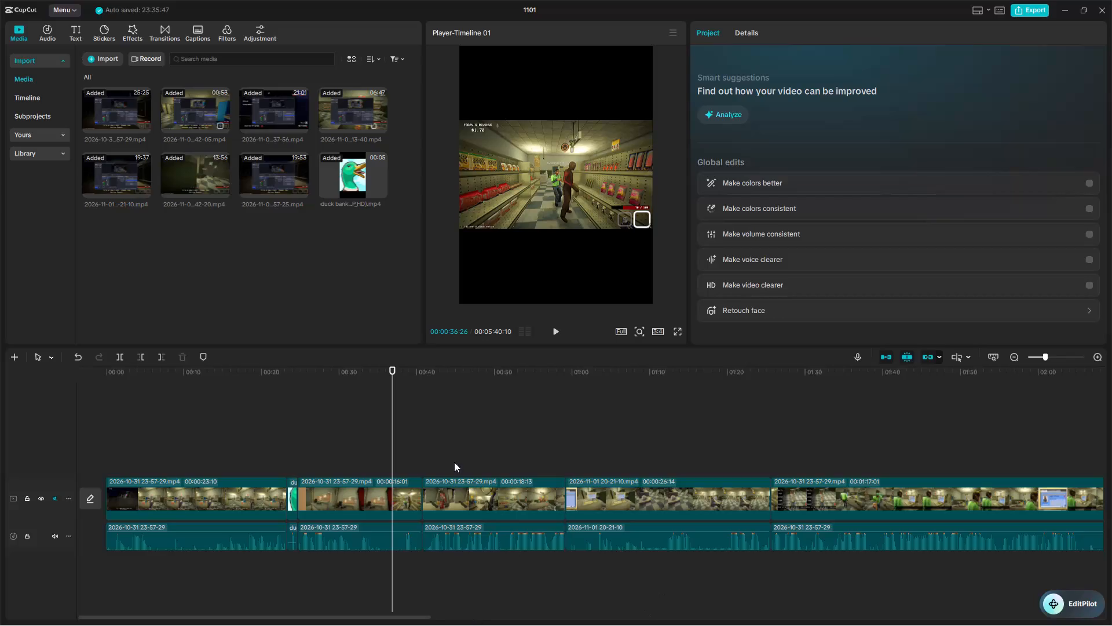
Play back the gameplay clip after the duck clip again, from about 00:00:26 to 00:00:41, past the next cut.
drag(393, 373, 314, 378)
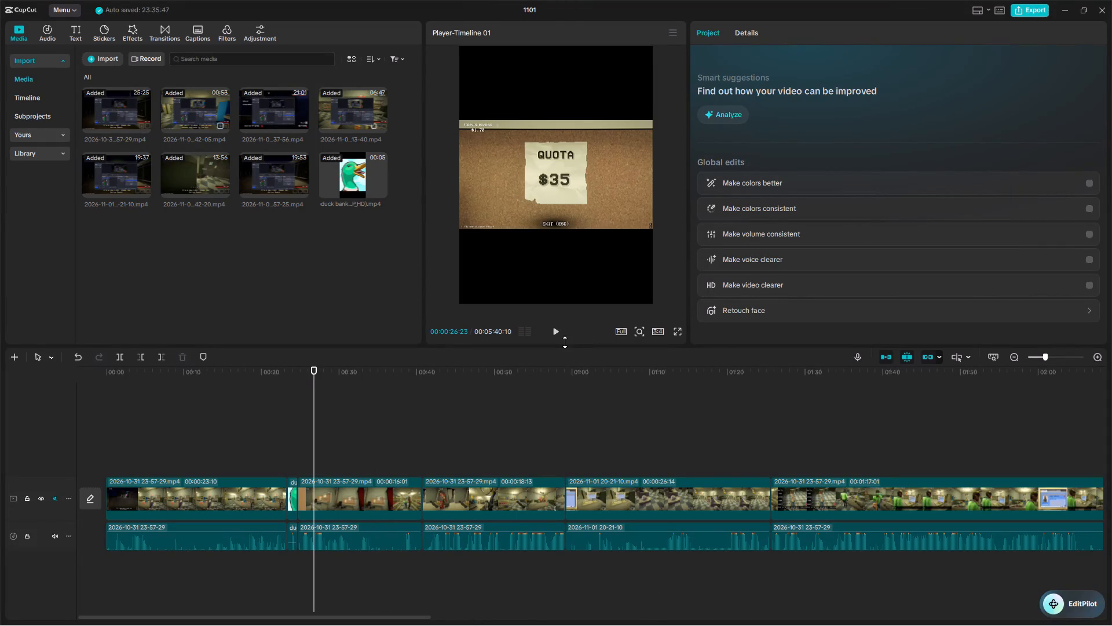
click(559, 339)
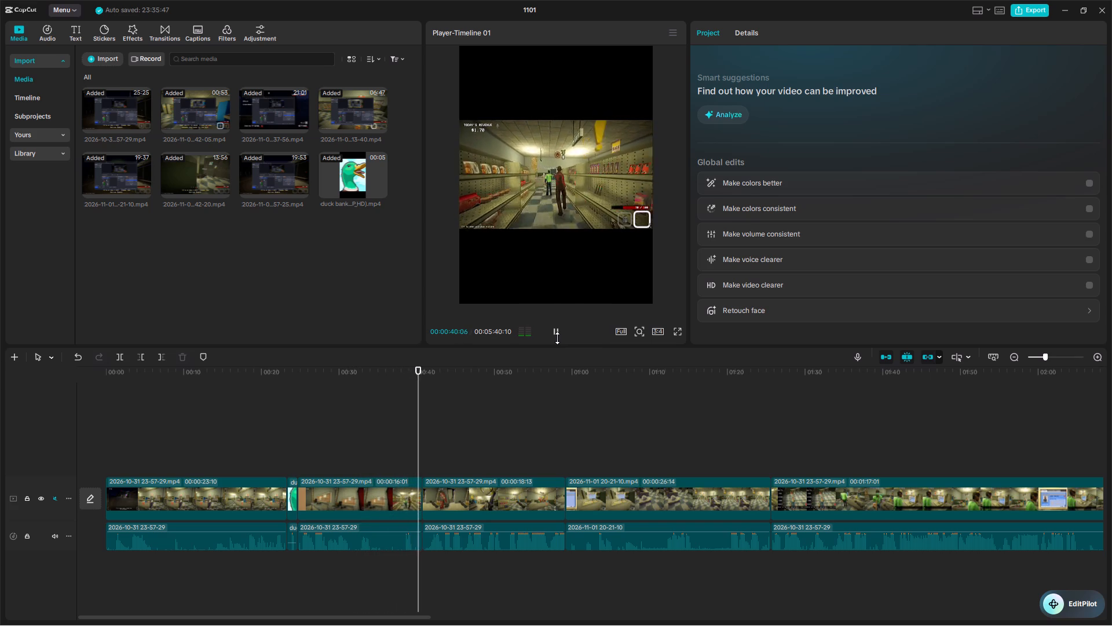
click(557, 338)
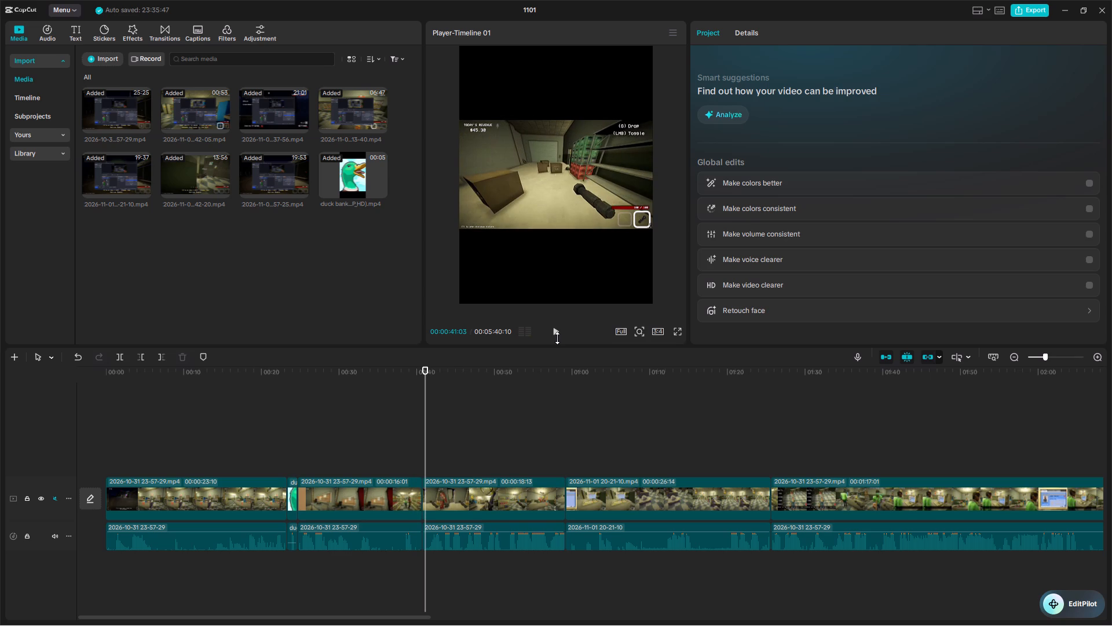
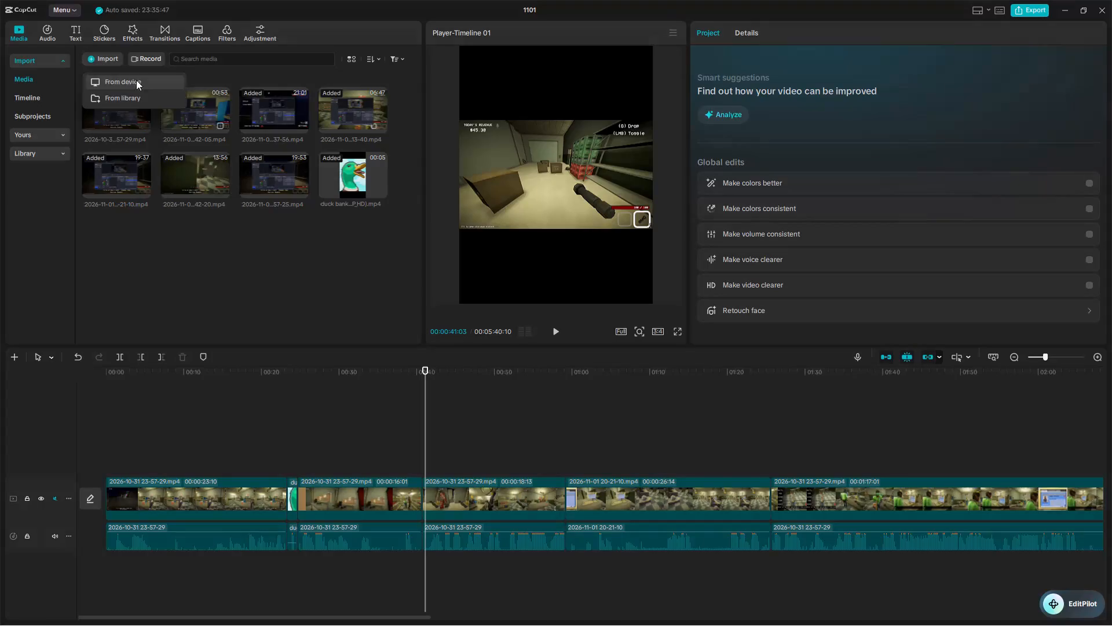
Import the Censore board BEEP sound effect video and insert it between the gameplay clips at the 00:00:41 cut.
click(104, 77)
click(271, 195)
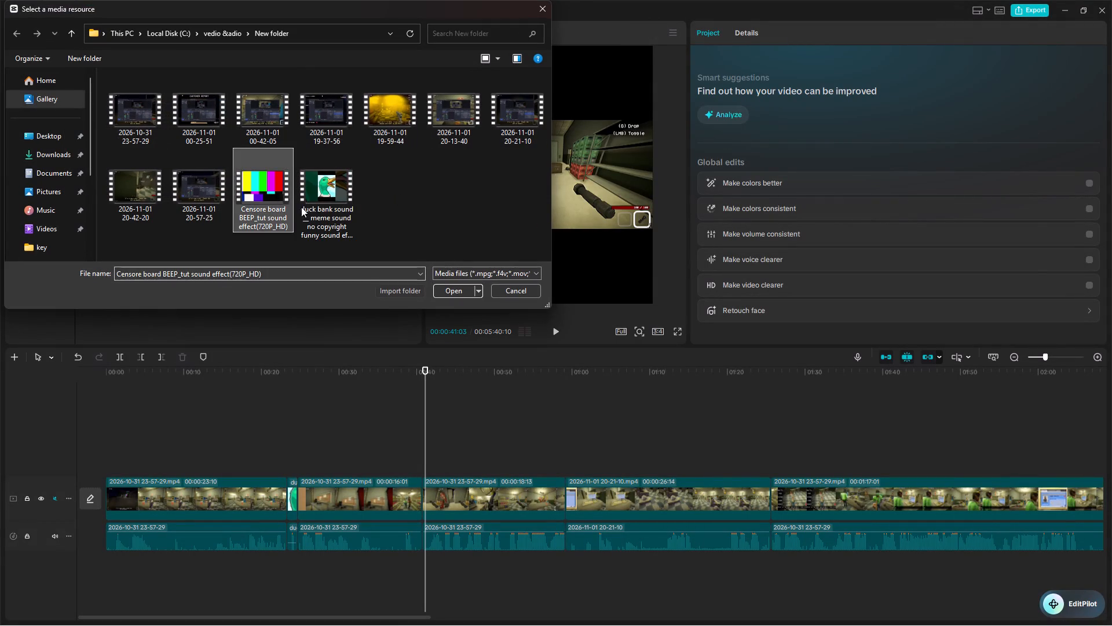
click(453, 290)
drag(116, 232, 214, 330)
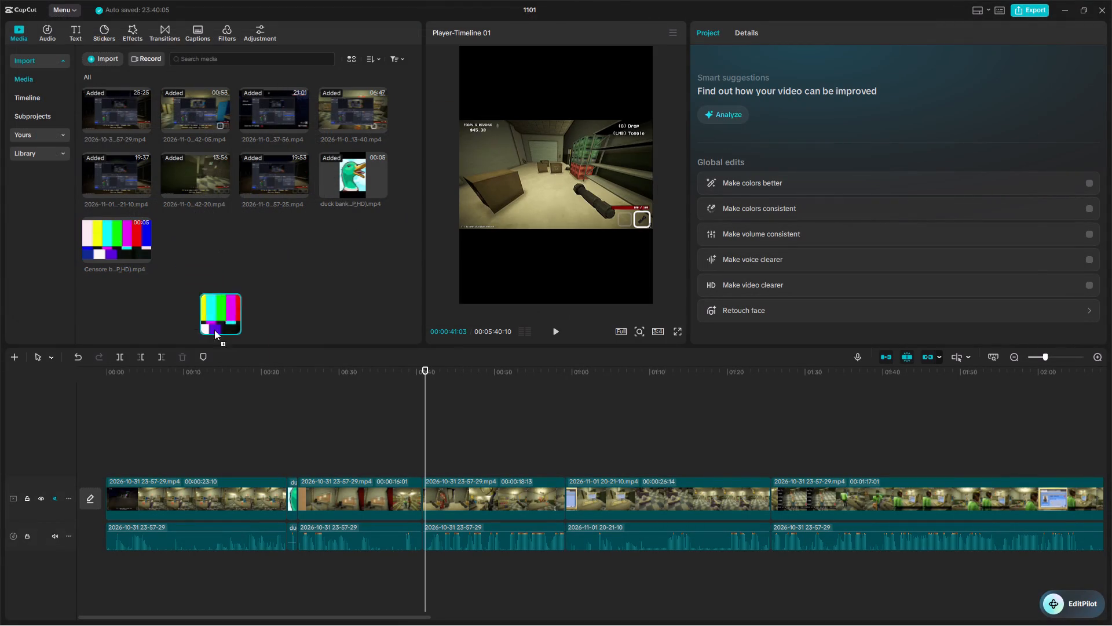
drag(214, 330, 418, 496)
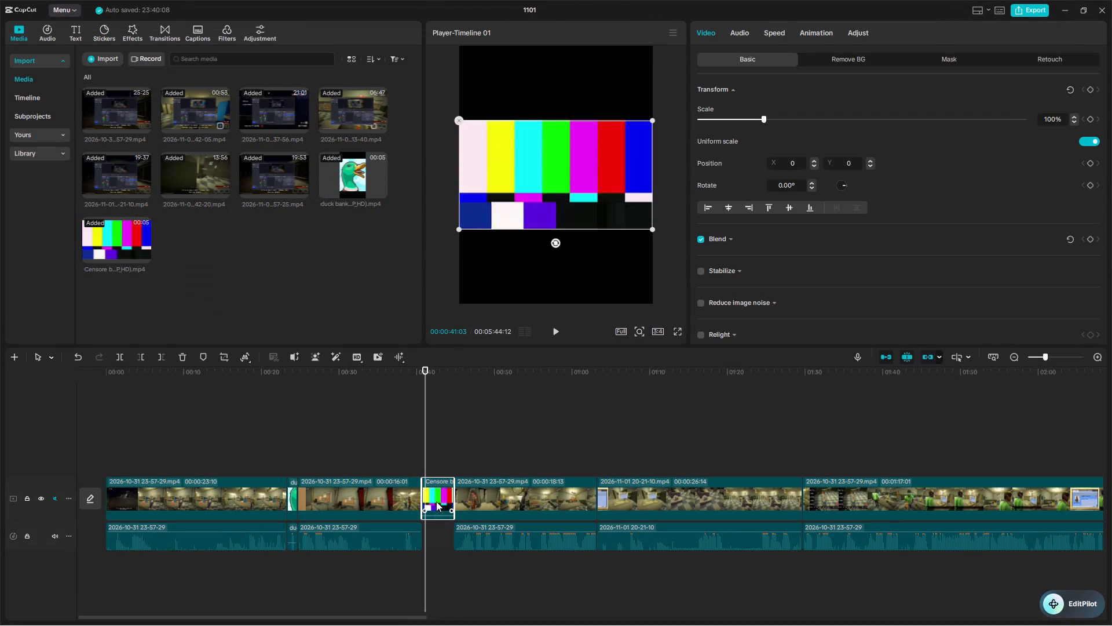
Extract the audio of the inserted colour-bar clip onto the audio track.
key(ctrl+shift+s)
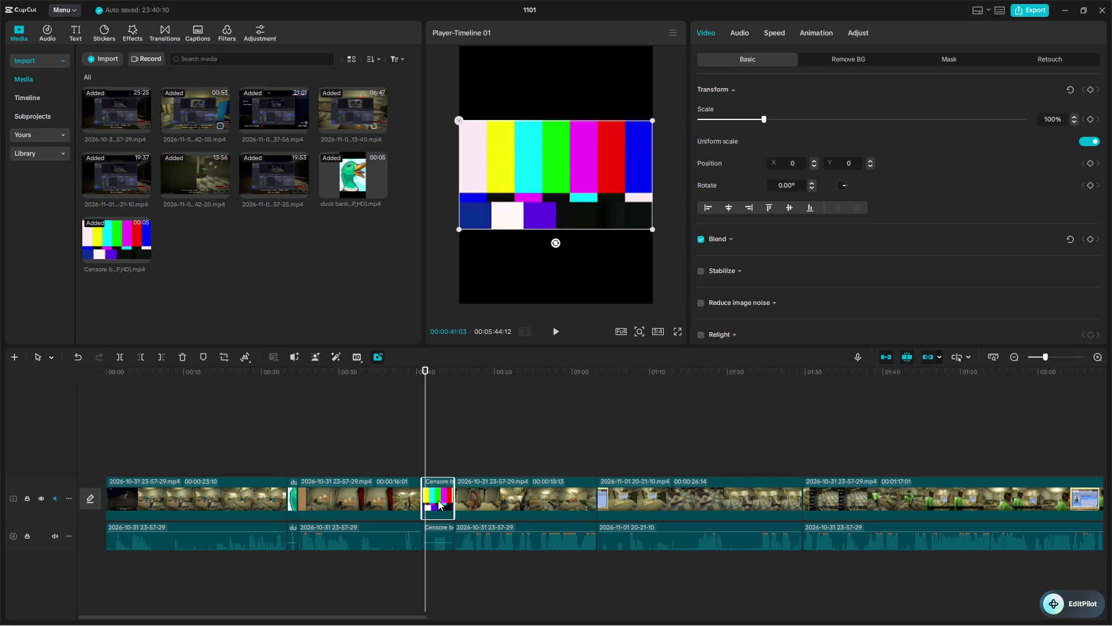
click(459, 567)
Play back the transition into the colour-bar clip from about 00:00:38, then replay it and stop at 00:00:41:26.
drag(456, 374, 401, 392)
click(555, 333)
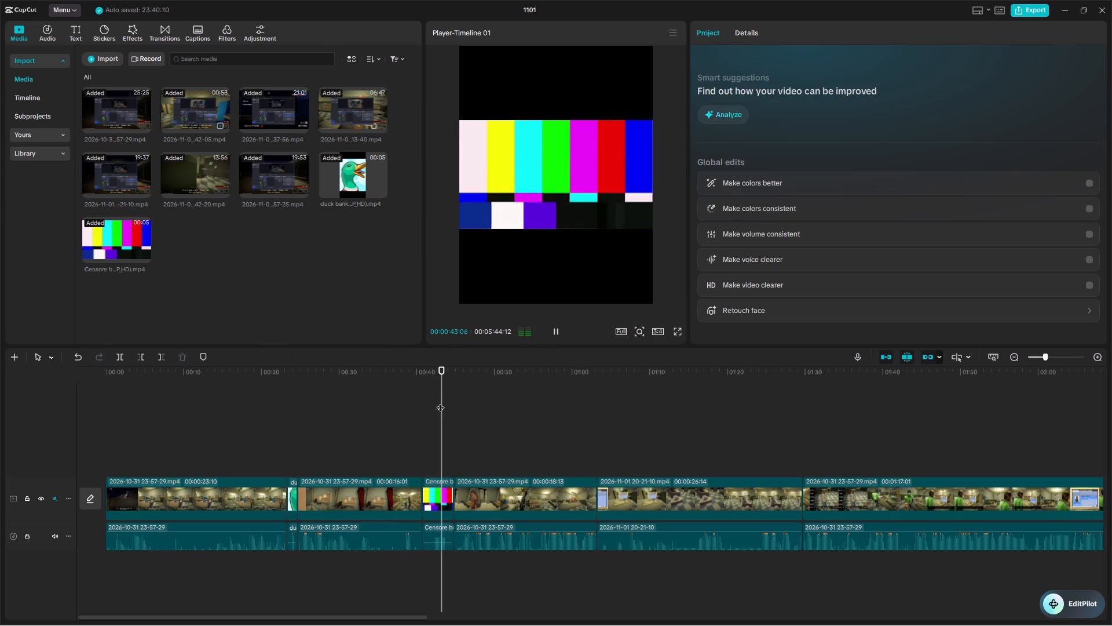
drag(447, 367, 411, 384)
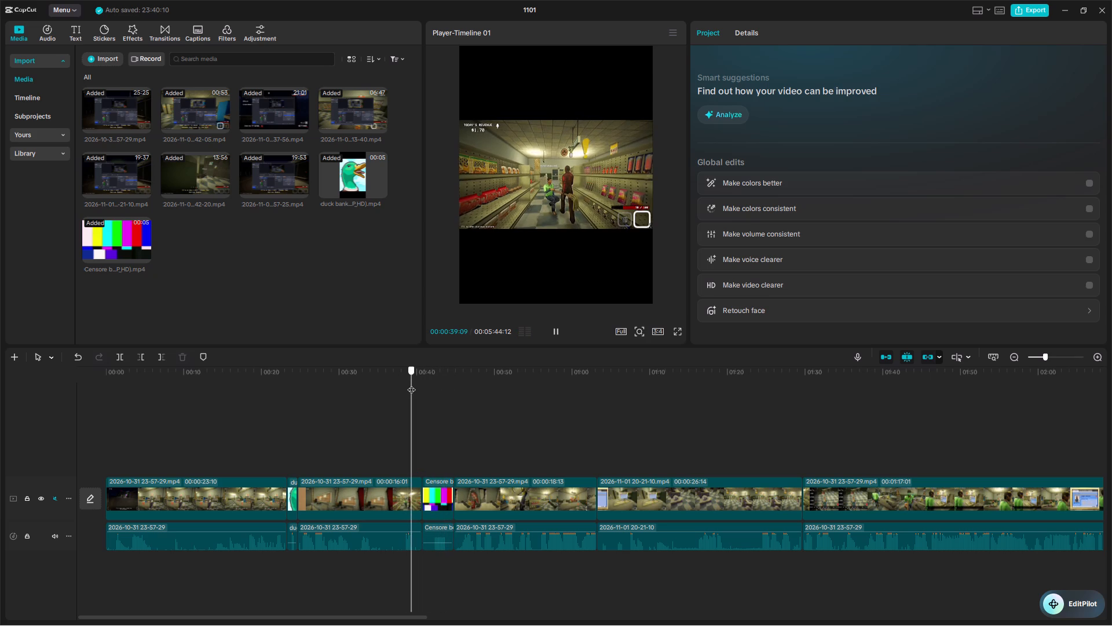
drag(411, 384, 412, 384)
click(551, 331)
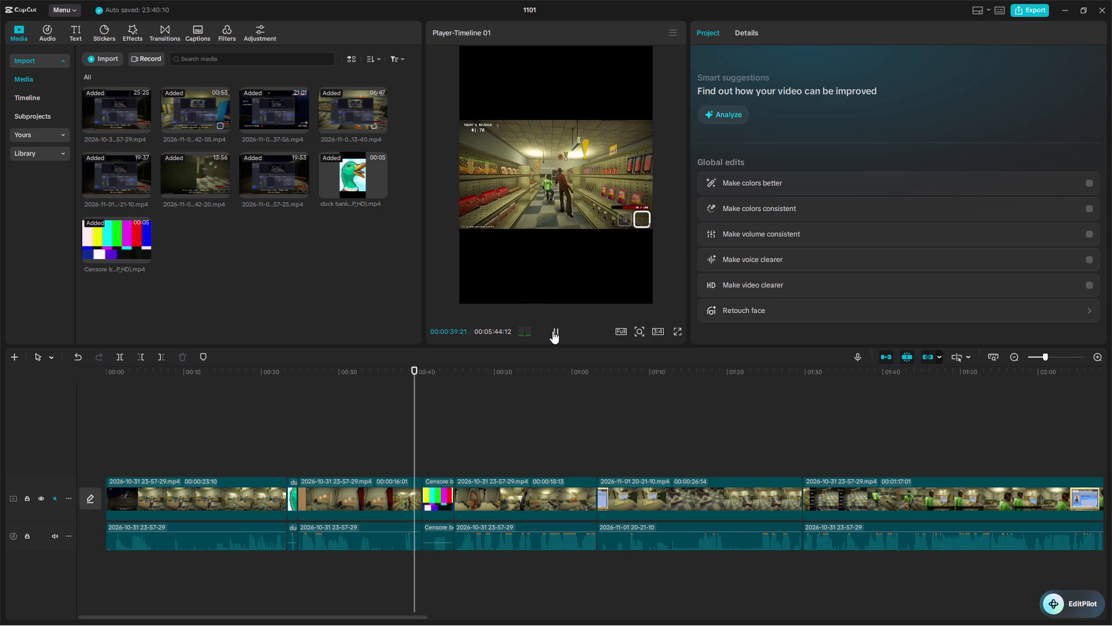
click(554, 332)
click(554, 332)
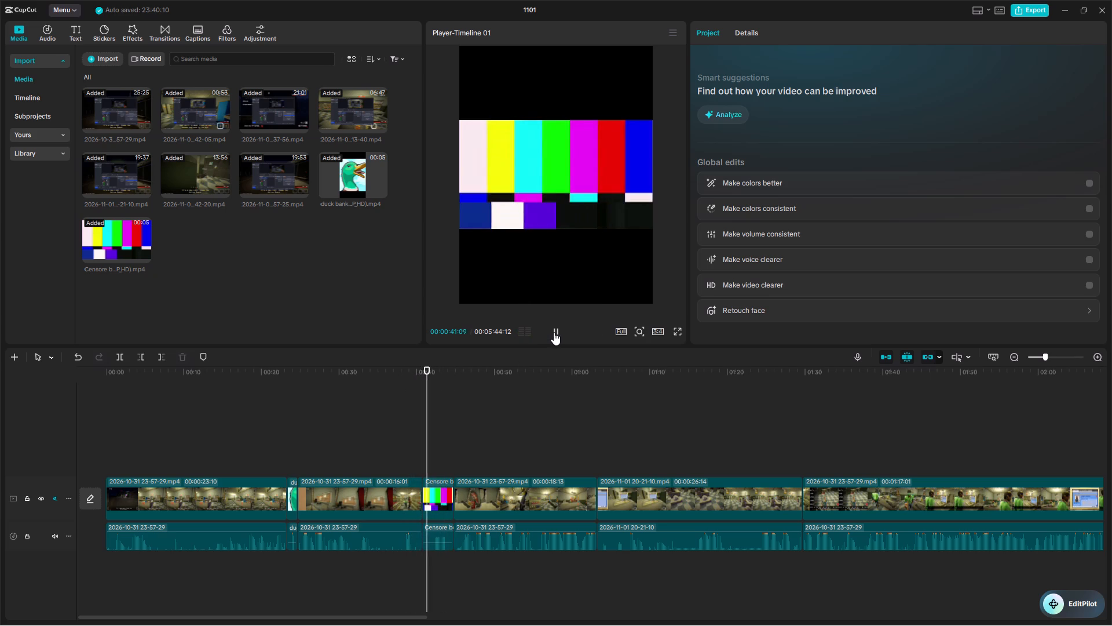
click(554, 332)
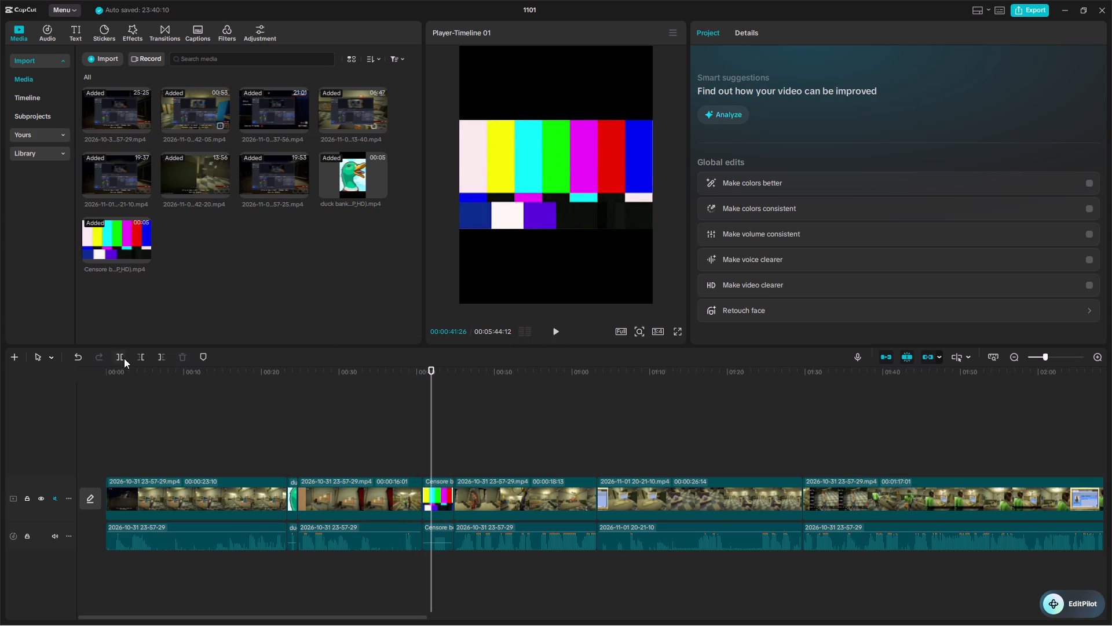
Split the colour-bar clip and its extracted audio at 00:00:41:26 and delete the part before the split.
click(119, 356)
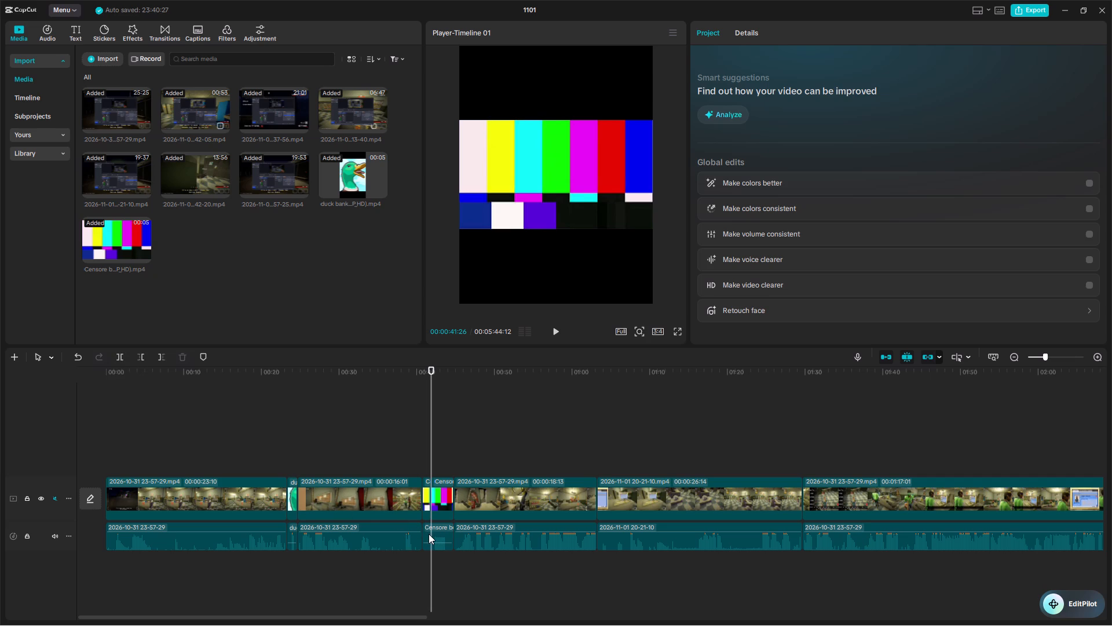
click(429, 534)
click(122, 355)
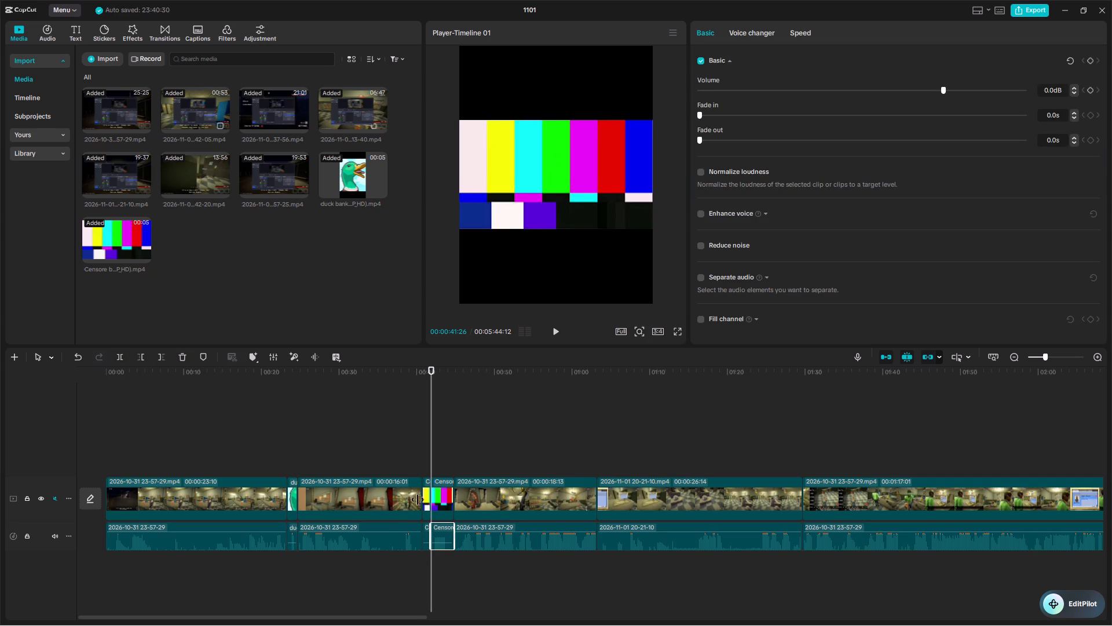
click(426, 498)
click(115, 357)
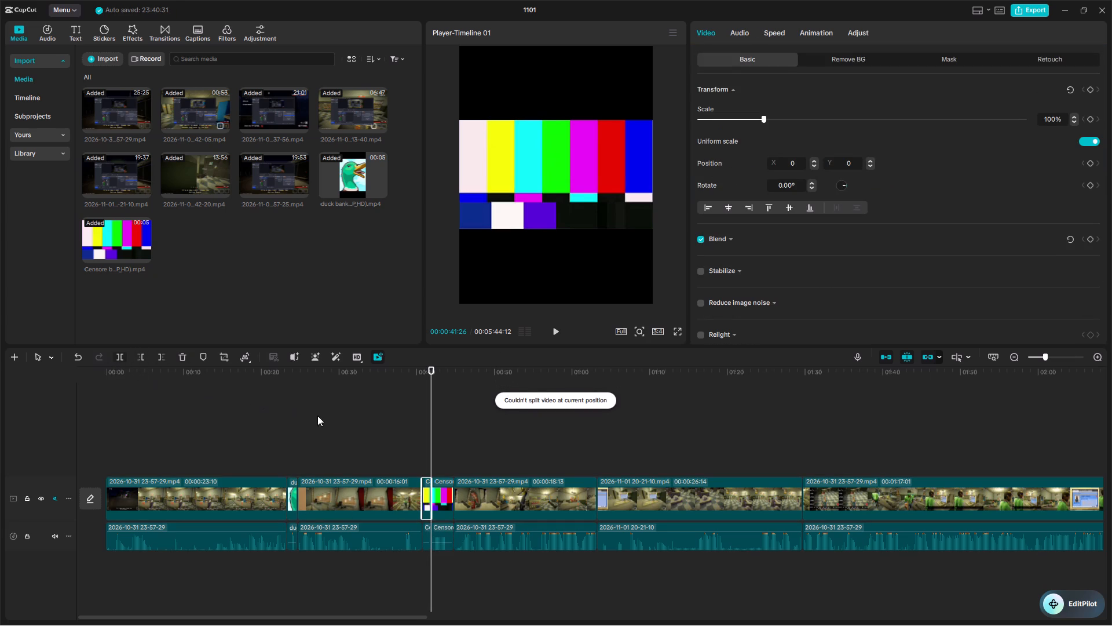
click(425, 497)
key(BackSpace)
Play back the trimmed colour-bar clip from about 00:00:39 and again from its start, stopping at 00:00:41:24.
drag(430, 378, 409, 377)
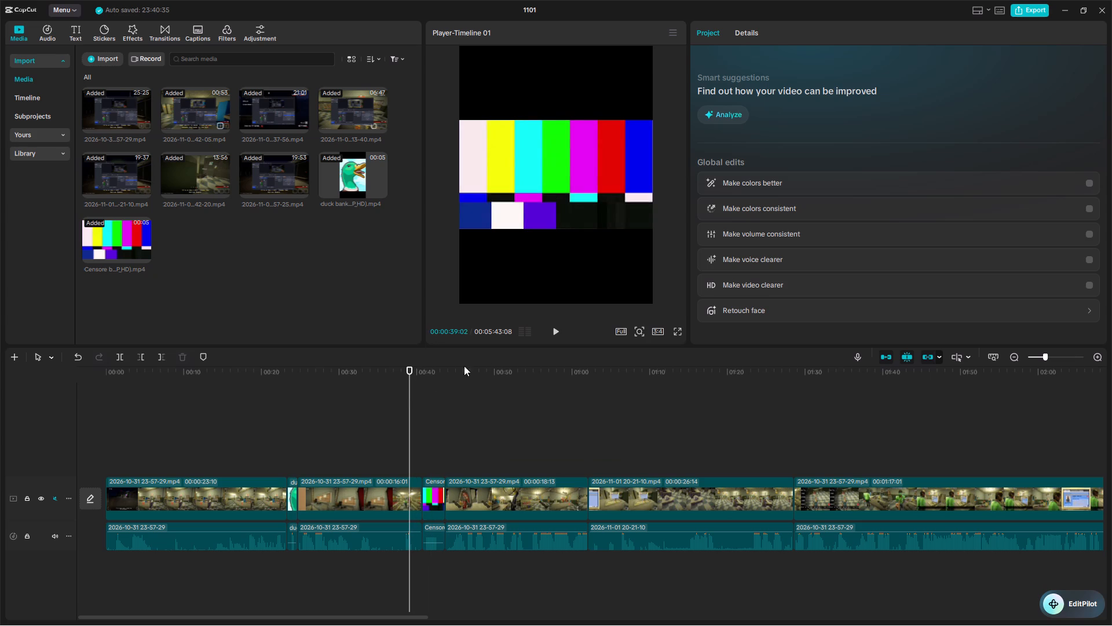
click(554, 332)
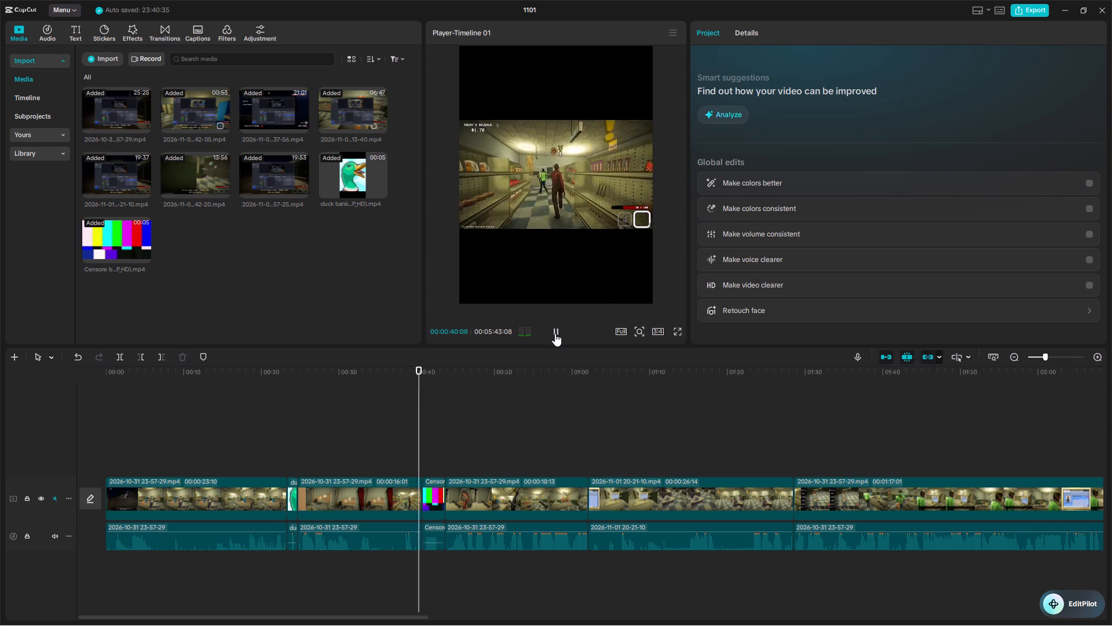
click(554, 334)
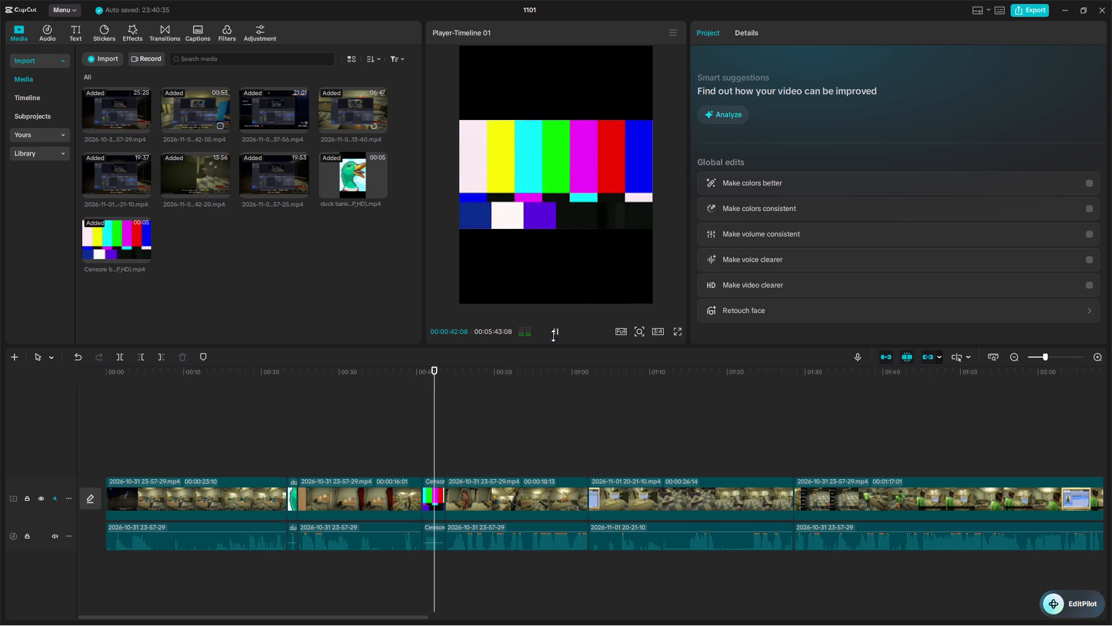
drag(438, 369, 433, 370)
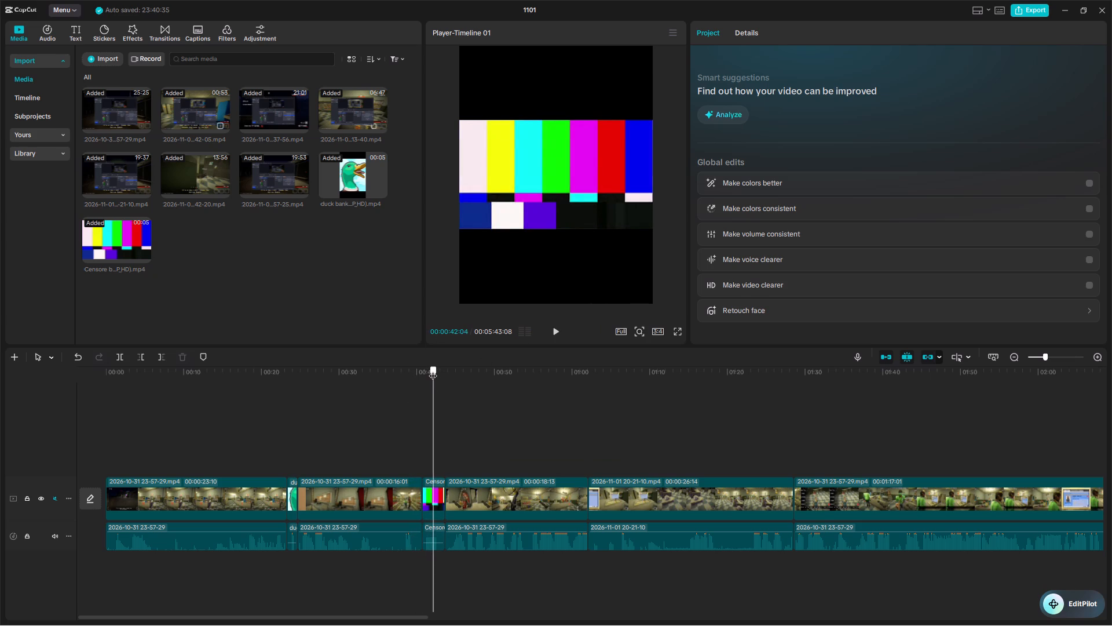
drag(433, 370, 432, 376)
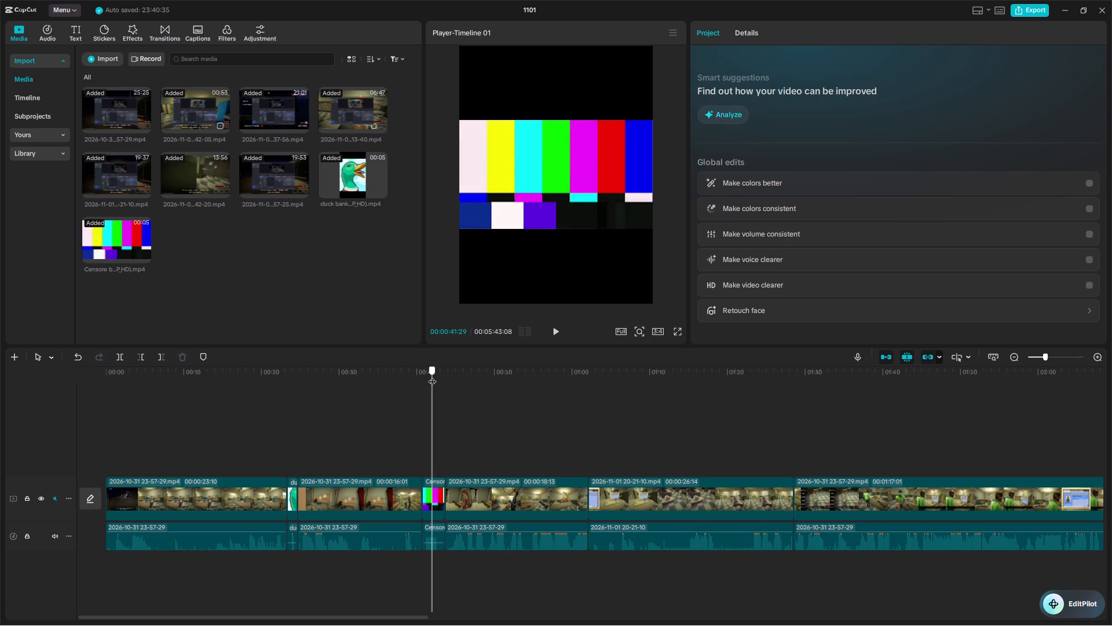
drag(432, 376, 425, 376)
click(550, 336)
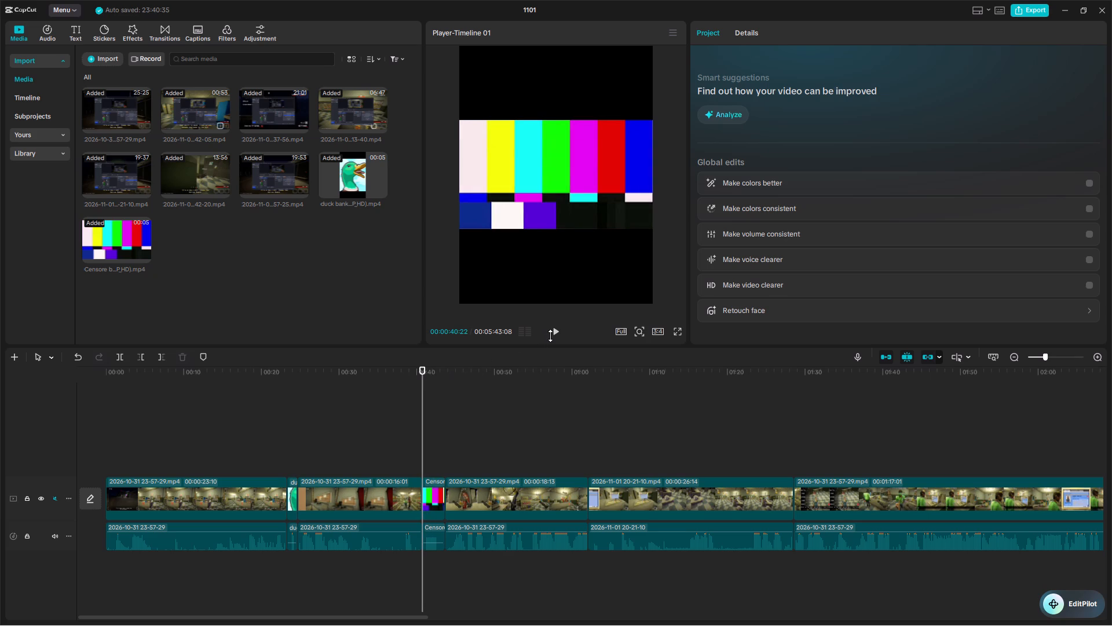
triple_click(550, 336)
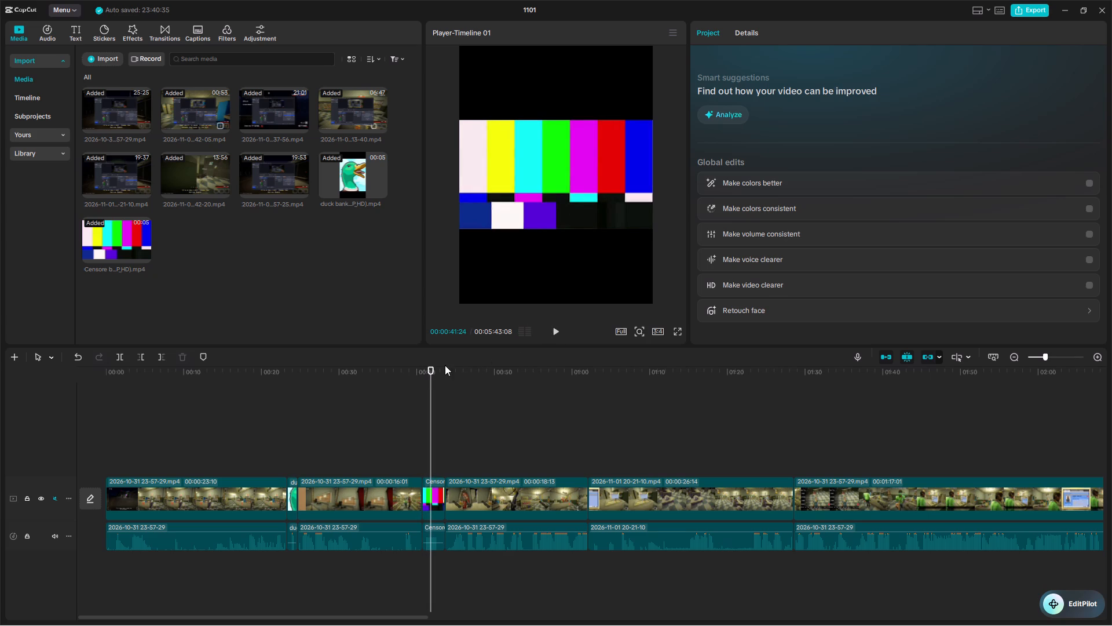
Split the colour-bar clip and its audio at 00:00:41:23 and delete the part after the split.
click(431, 370)
click(429, 498)
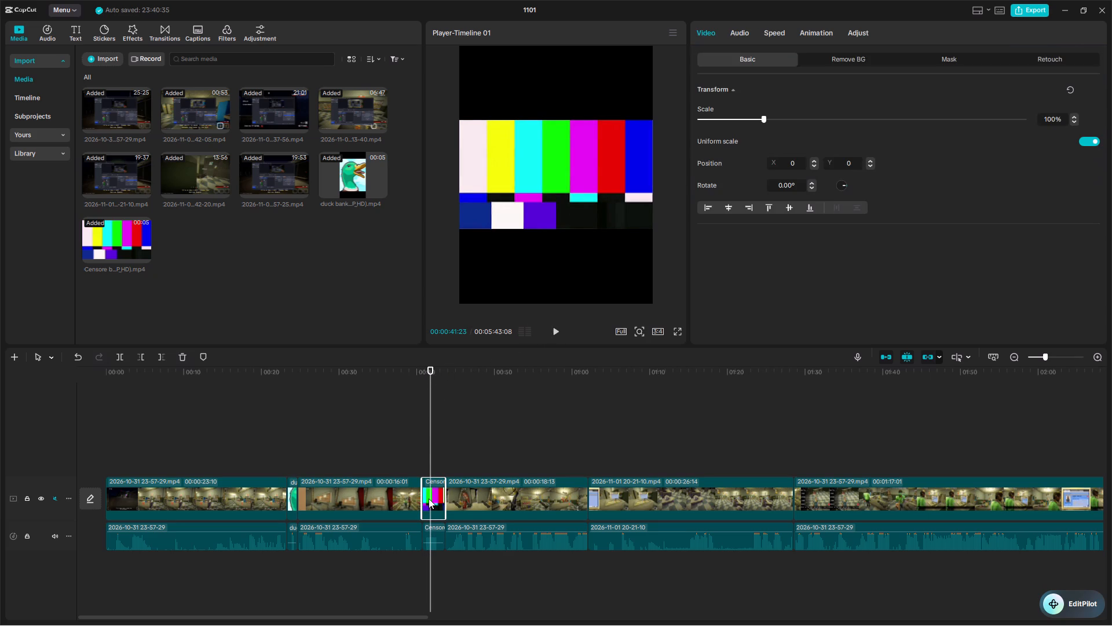
click(115, 356)
click(428, 534)
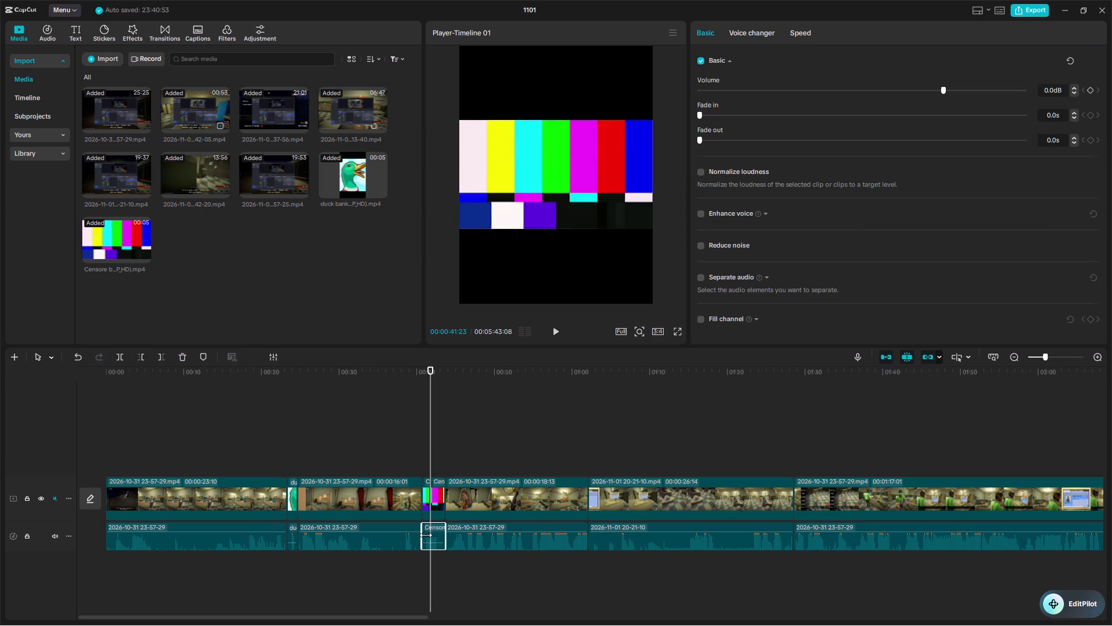
click(124, 360)
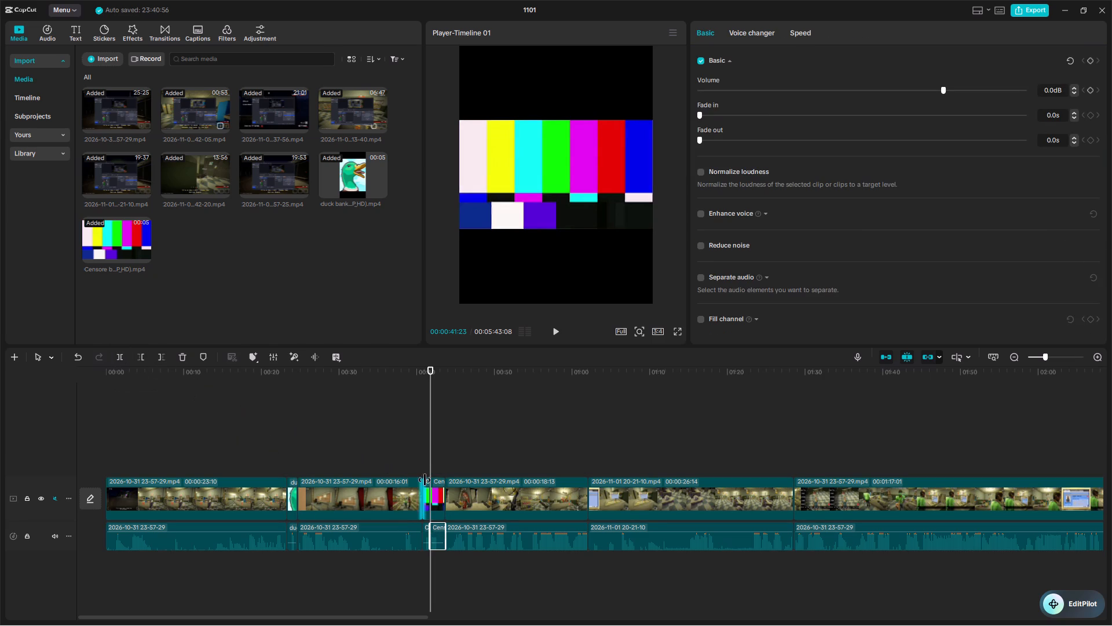
click(441, 501)
key(BackSpace)
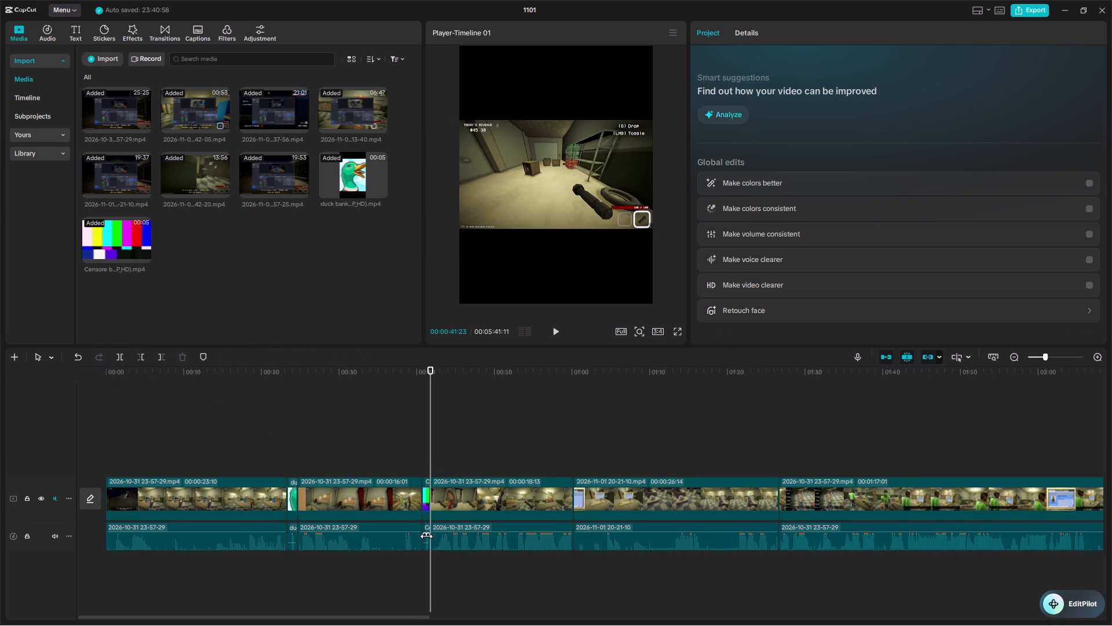
Play back the timeline from about 00:00:30 through the shortened colour-bar clip into the following gameplay.
drag(431, 372, 342, 399)
click(557, 339)
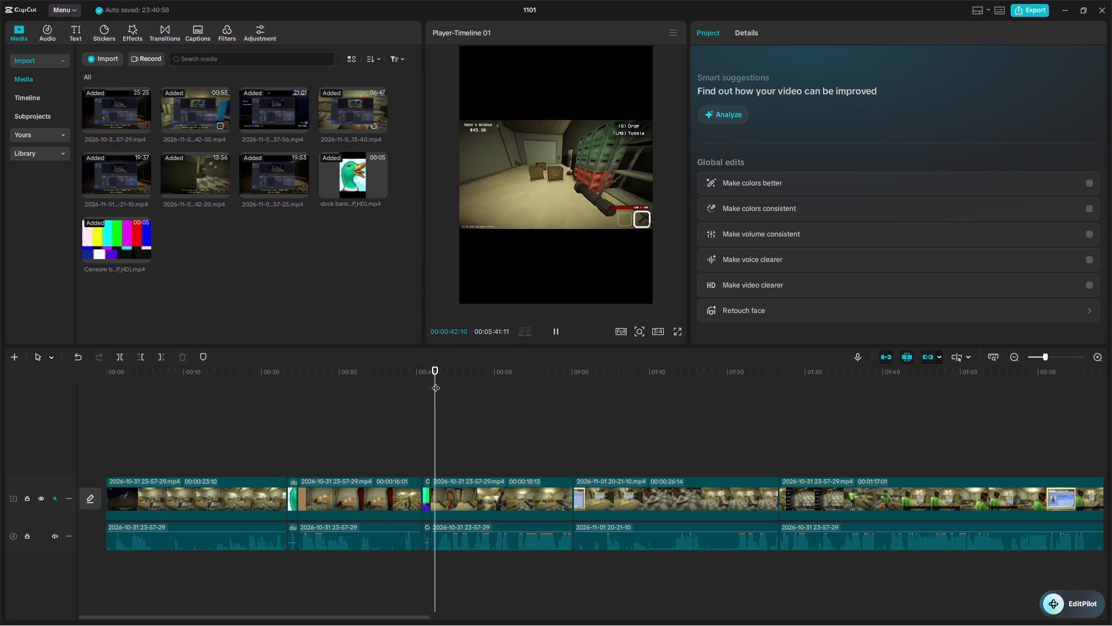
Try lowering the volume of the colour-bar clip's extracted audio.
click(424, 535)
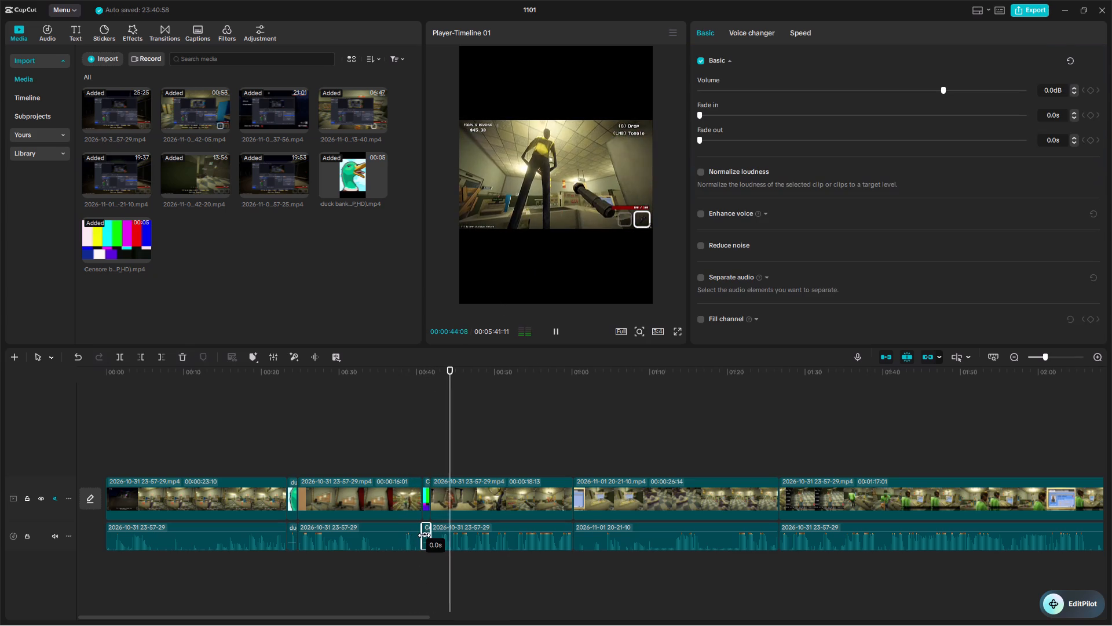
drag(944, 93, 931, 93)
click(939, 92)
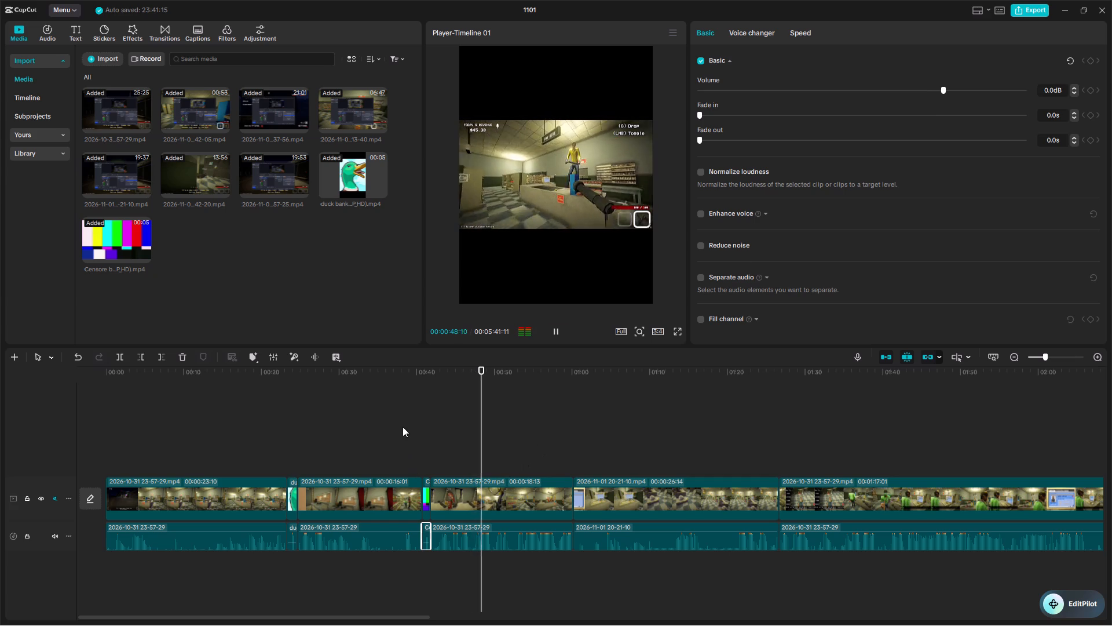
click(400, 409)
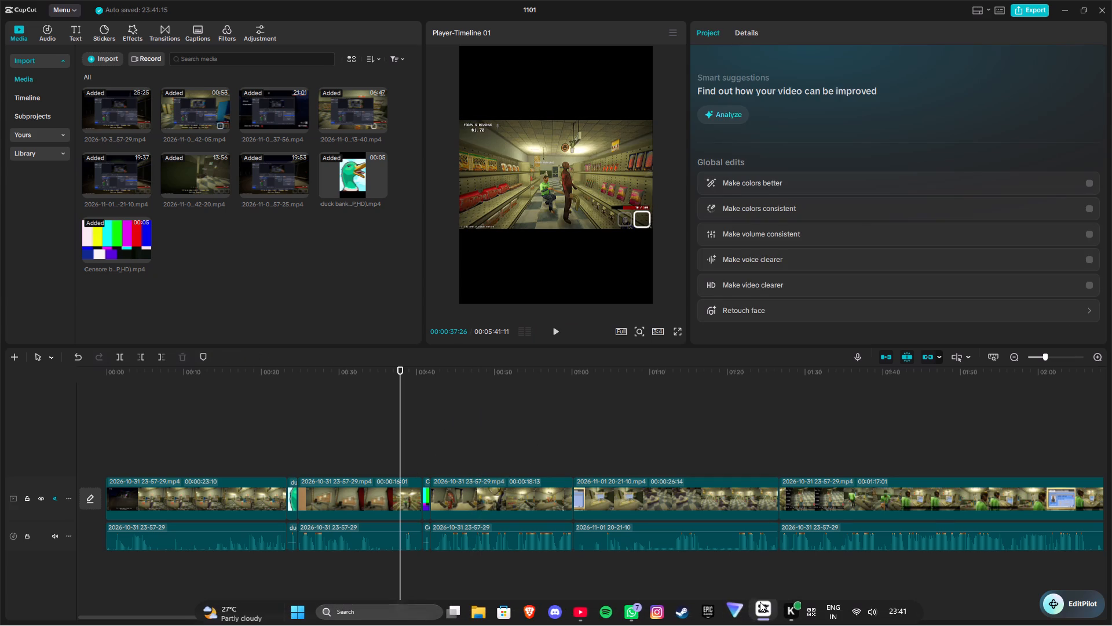
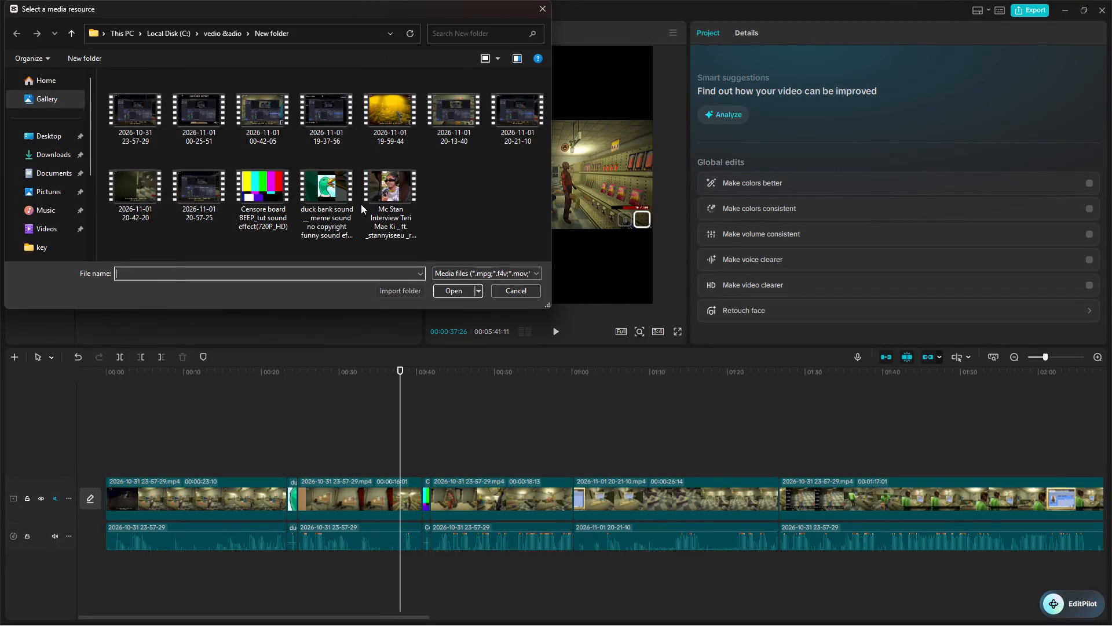
Import the Mc Stan interview video and insert it into the timeline just before the colour-bar clip.
click(383, 201)
click(455, 296)
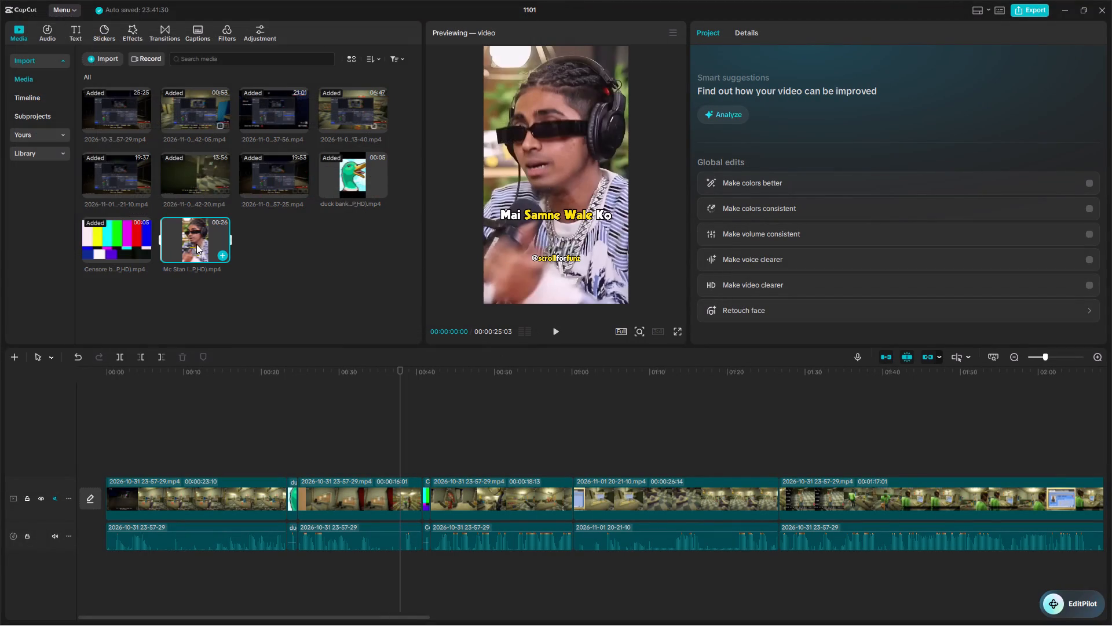
right_click(203, 250)
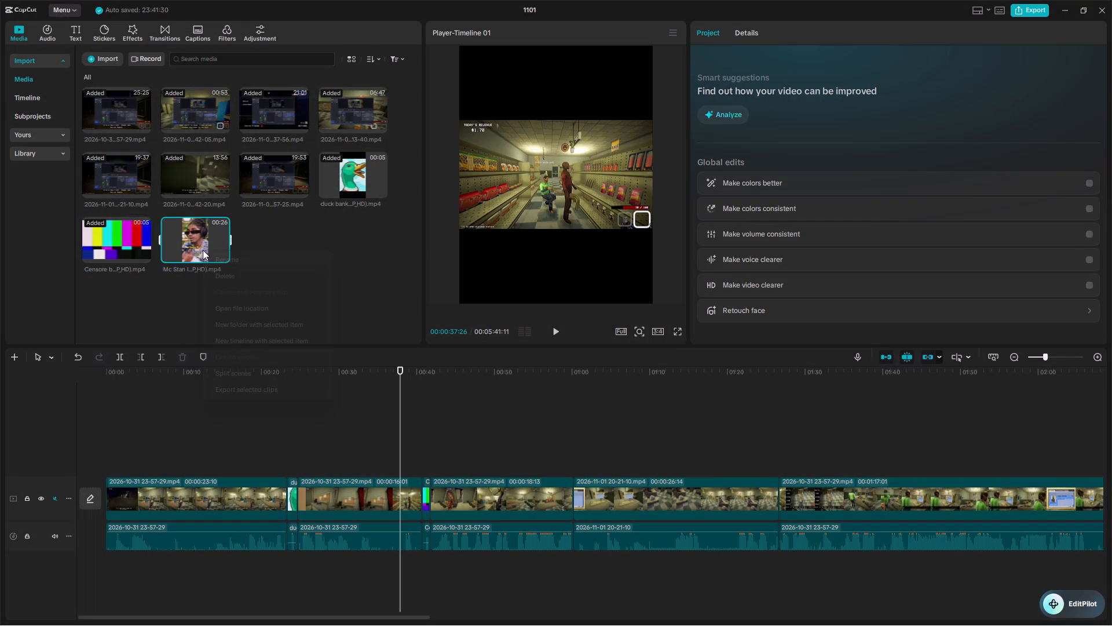
click(189, 251)
click(225, 258)
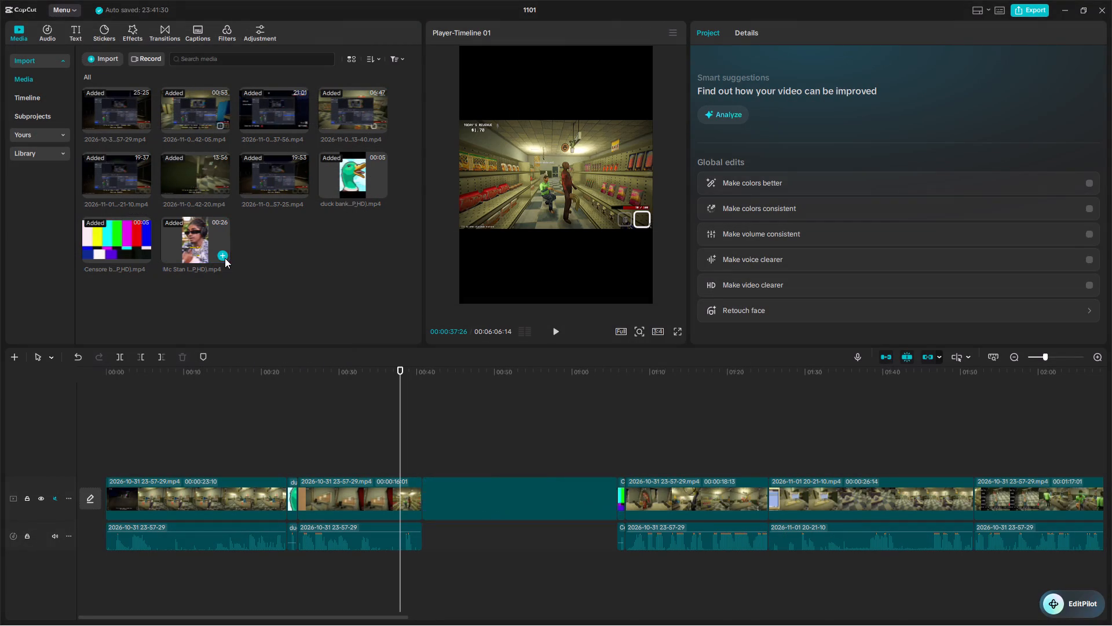
Extract the interview clip's audio to a separate track starting near the end of the duck clip, and delete its video.
click(479, 499)
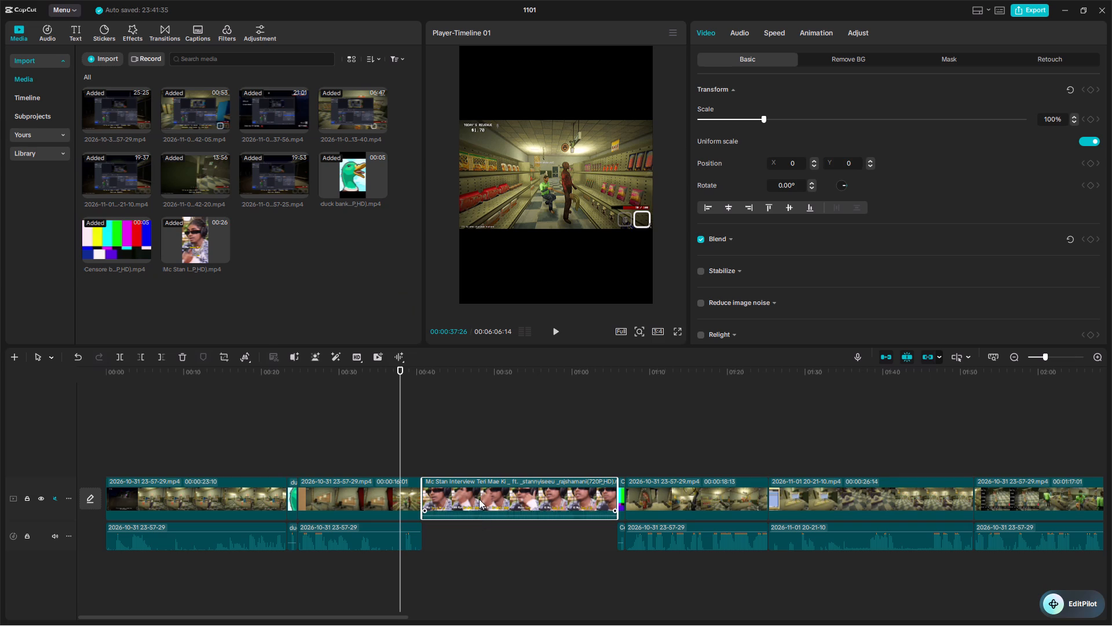
key(ctrl+shift+s)
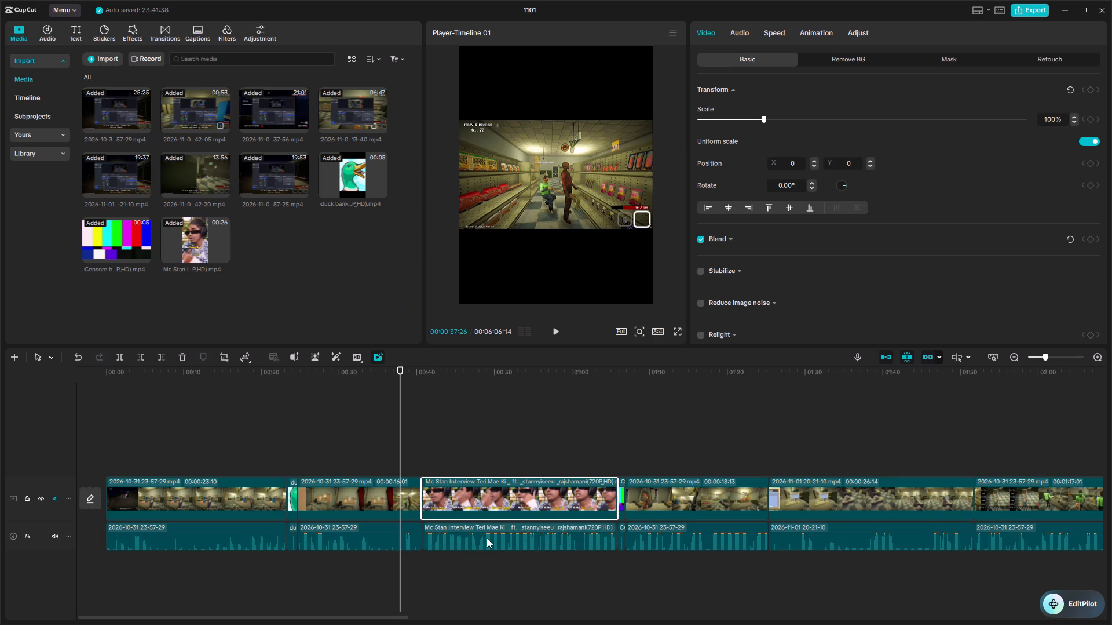
drag(508, 530, 320, 586)
click(534, 492)
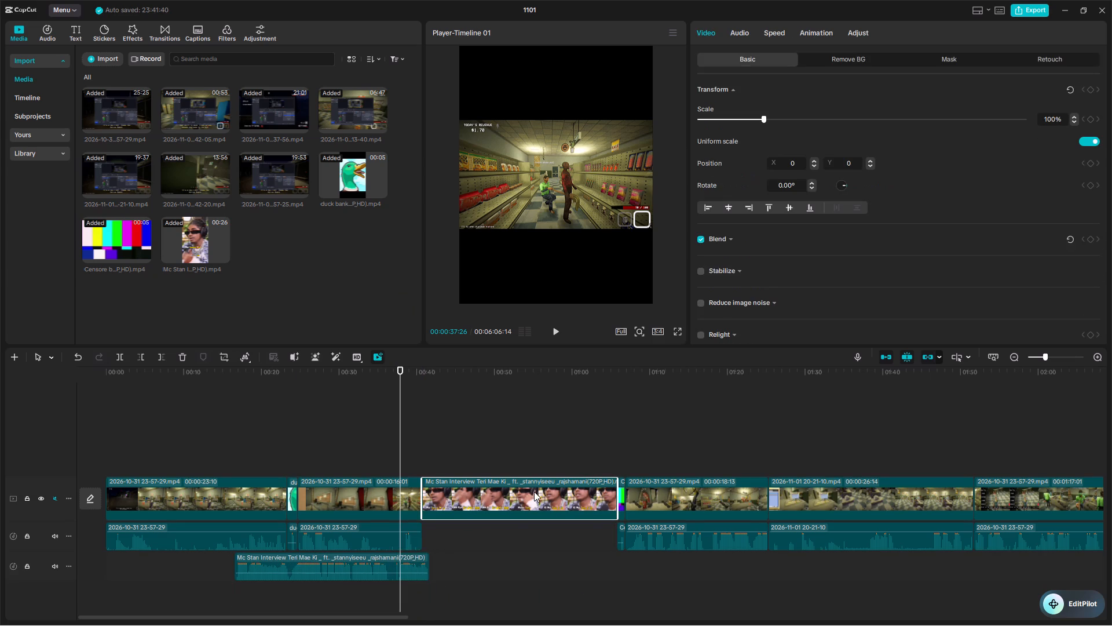
key(BackSpace)
drag(327, 562, 390, 565)
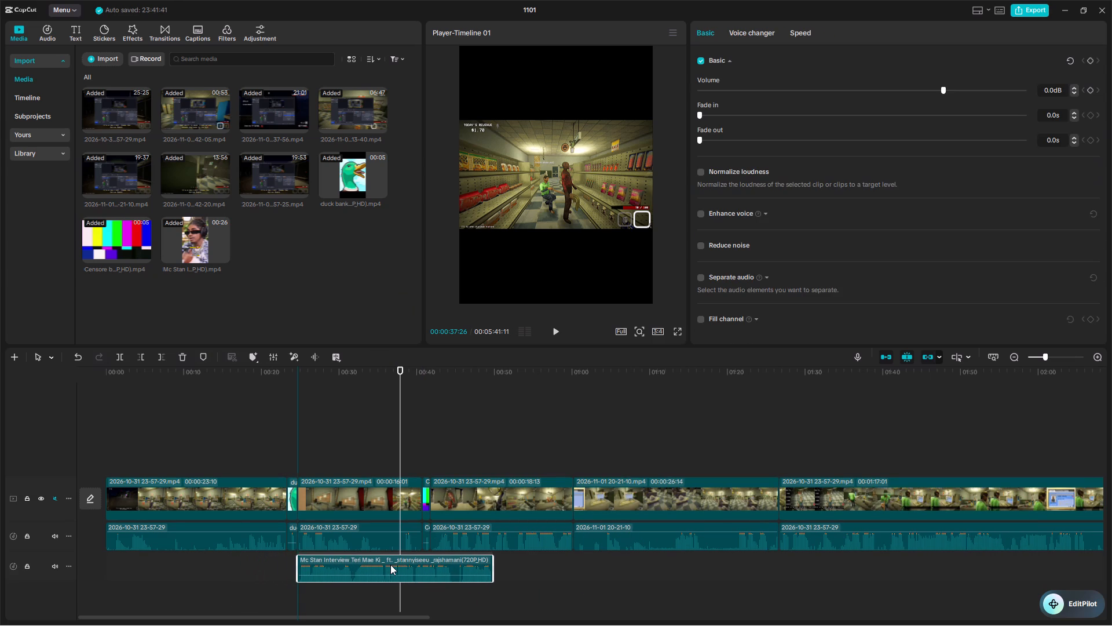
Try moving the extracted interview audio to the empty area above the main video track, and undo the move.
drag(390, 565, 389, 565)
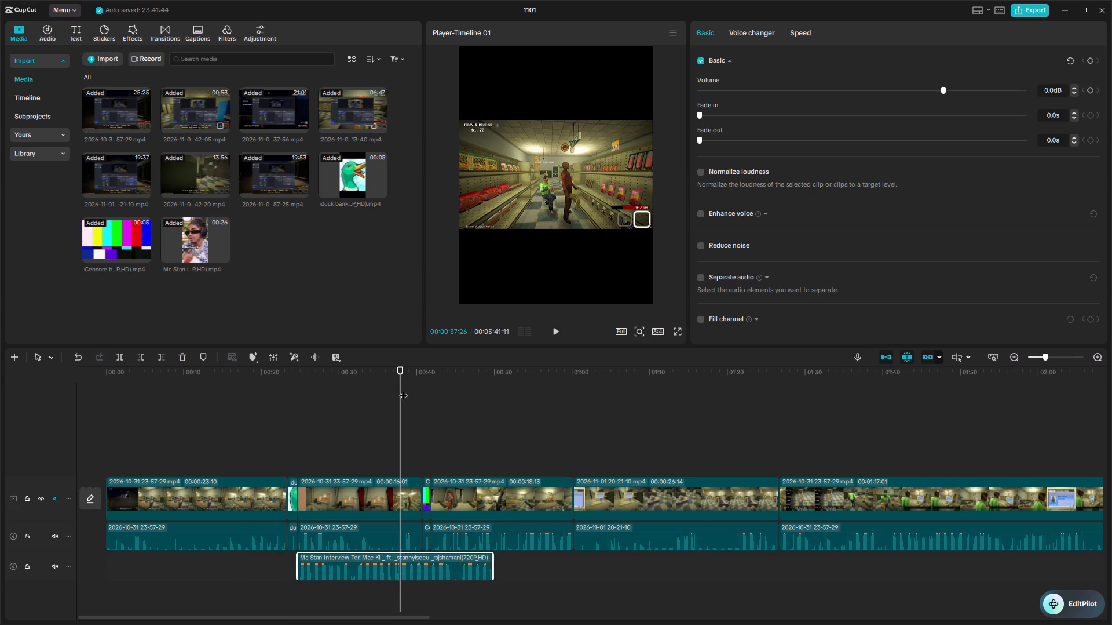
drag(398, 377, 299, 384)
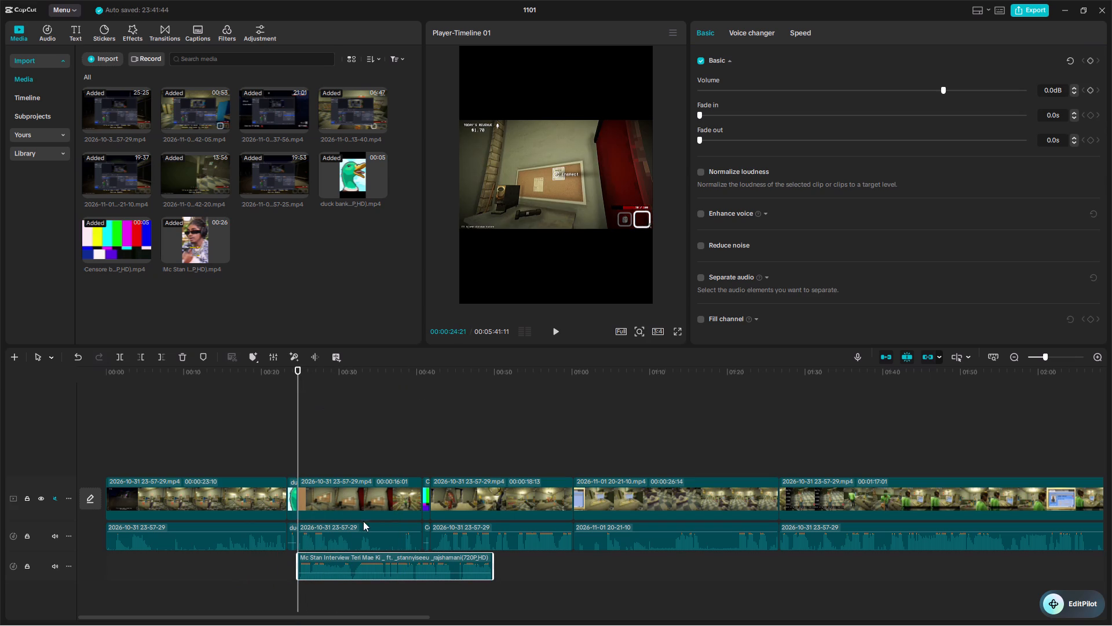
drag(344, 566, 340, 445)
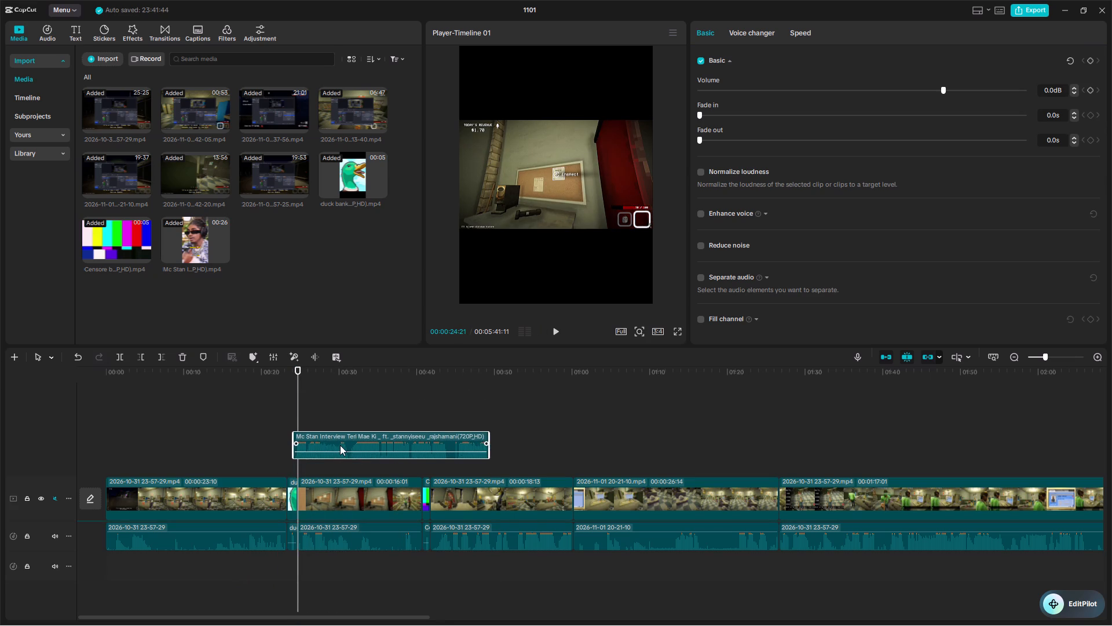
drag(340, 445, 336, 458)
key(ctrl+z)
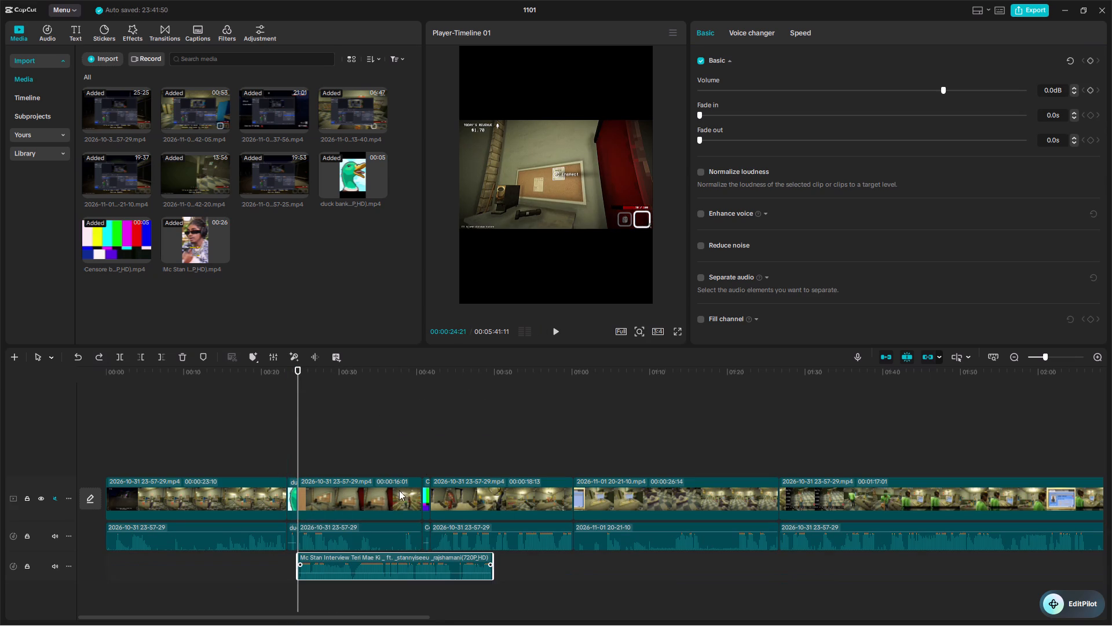
Play back the timeline from the start of the interview audio at 00:00:24 to about 00:00:44 to check it against the gameplay.
click(555, 338)
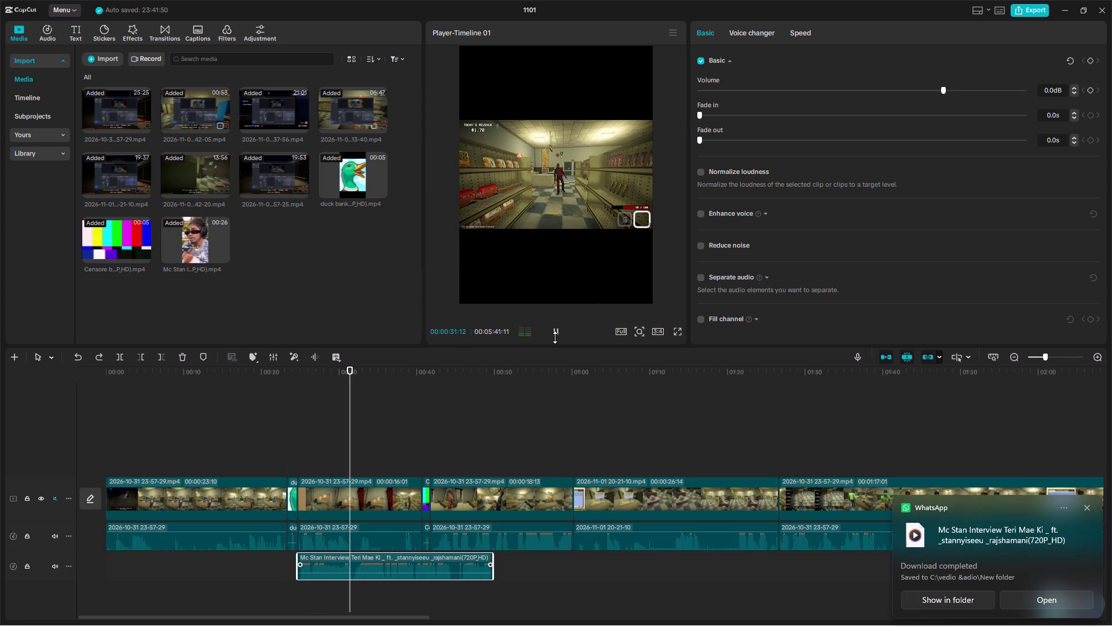
click(555, 337)
click(325, 573)
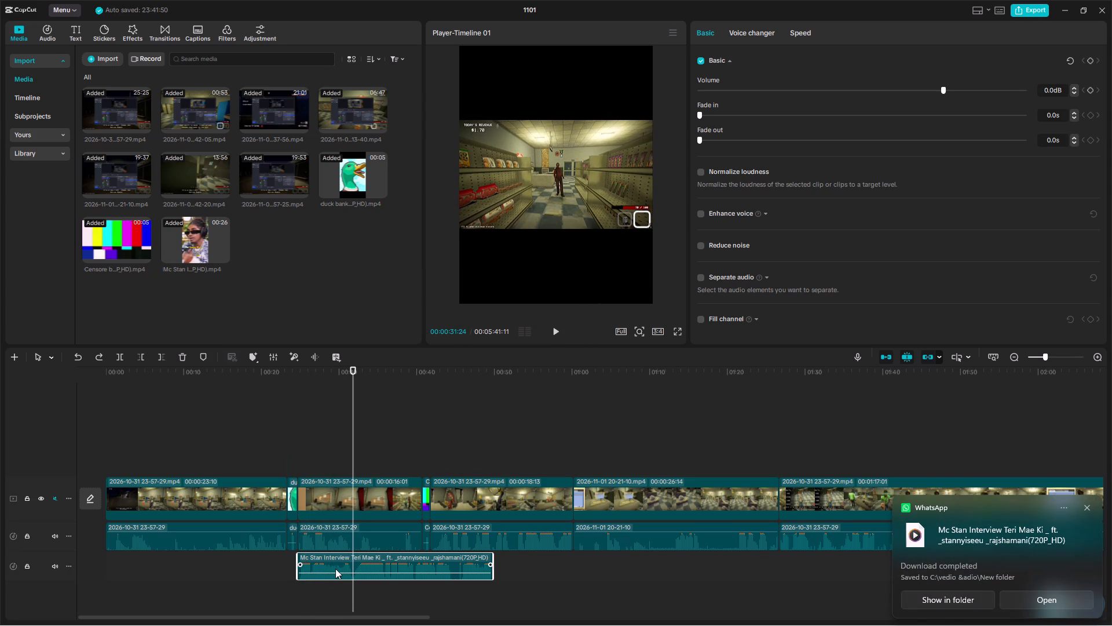
click(336, 569)
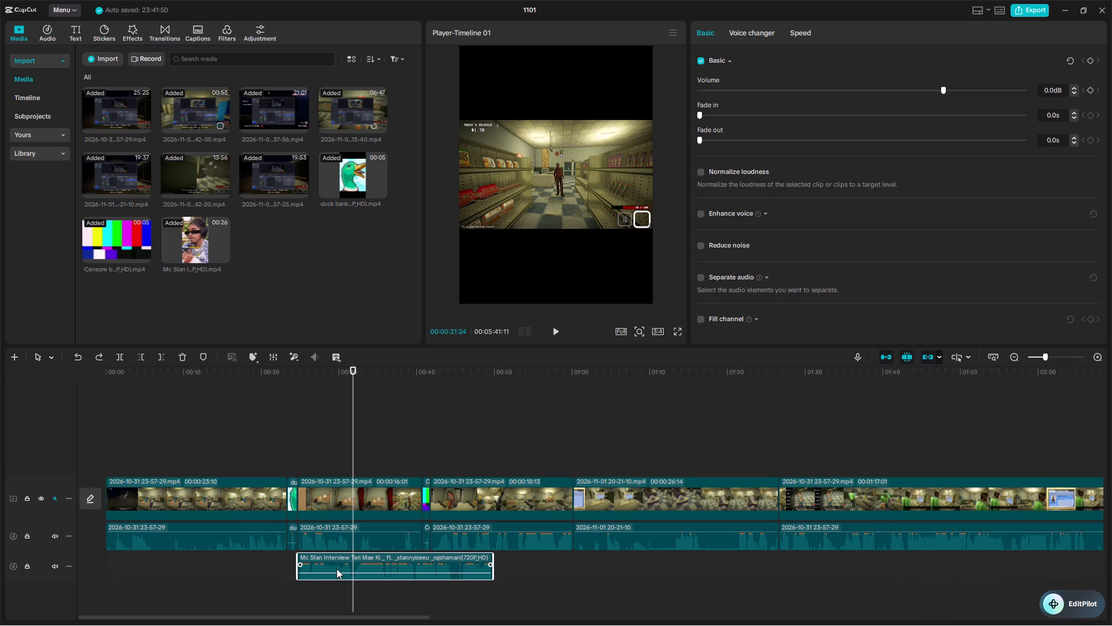
click(561, 336)
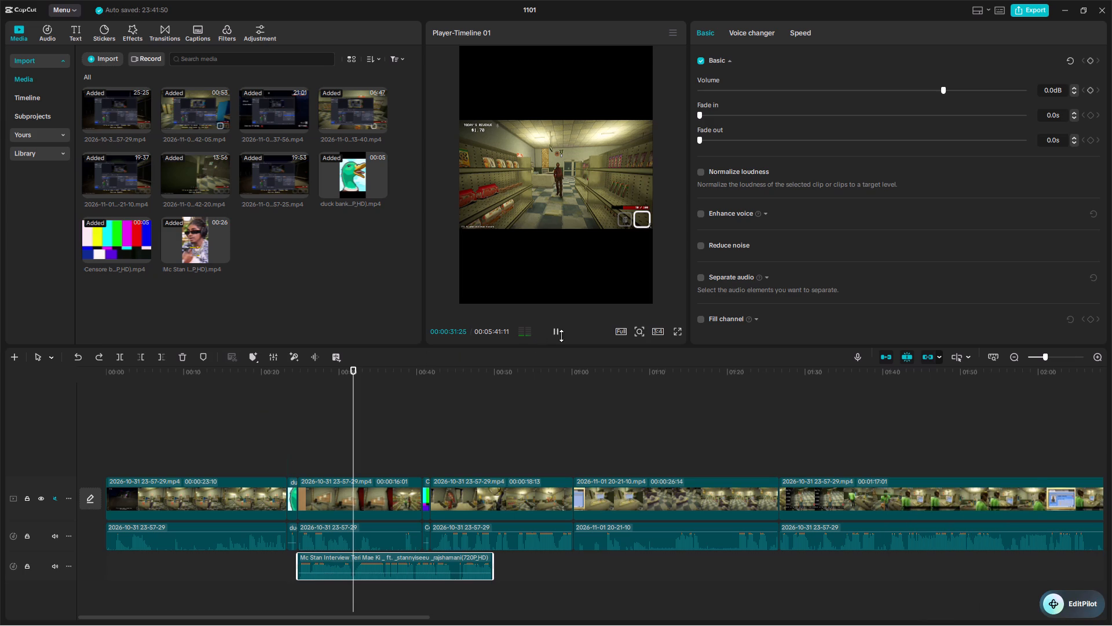
click(558, 335)
click(355, 367)
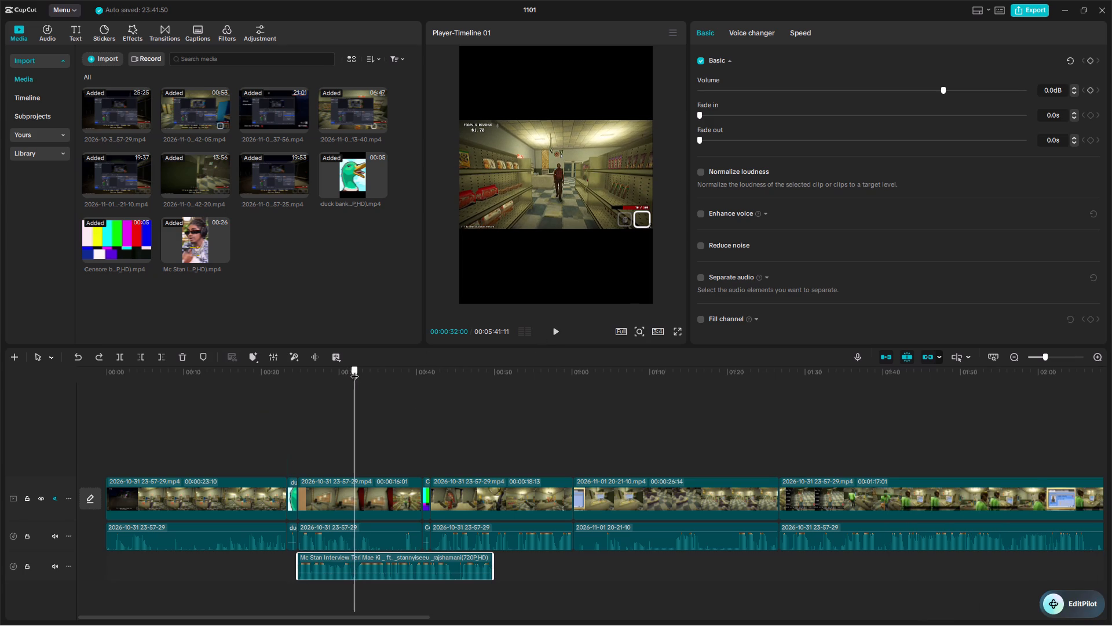
click(557, 334)
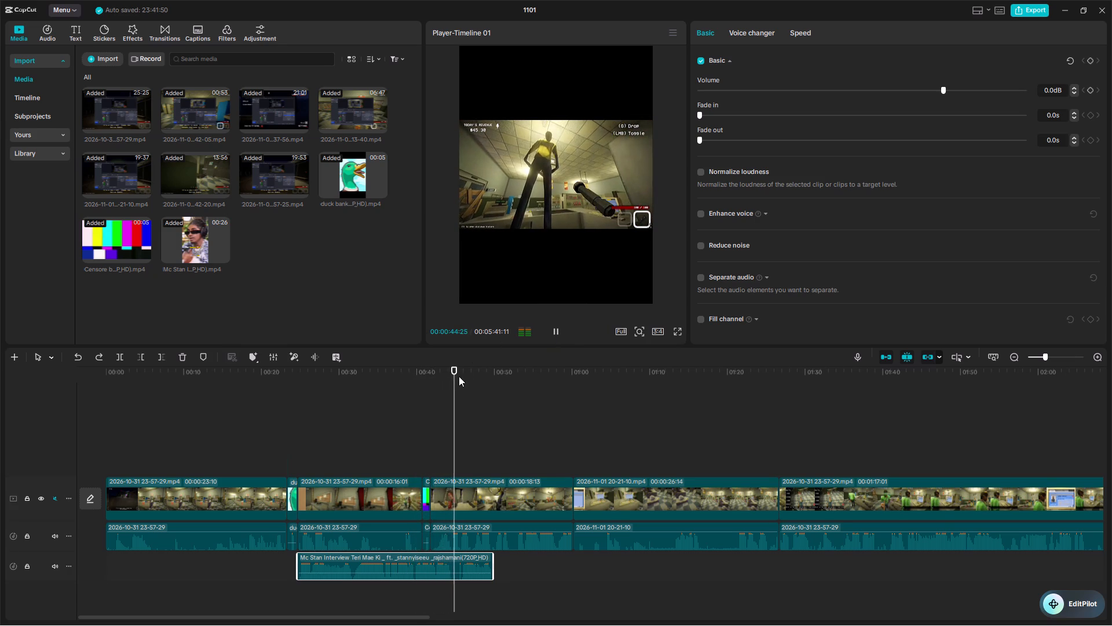
Play back around 00:00:31 to find the cut, split the interview audio at 00:00:31:25 and delete the part before it.
drag(454, 376, 343, 401)
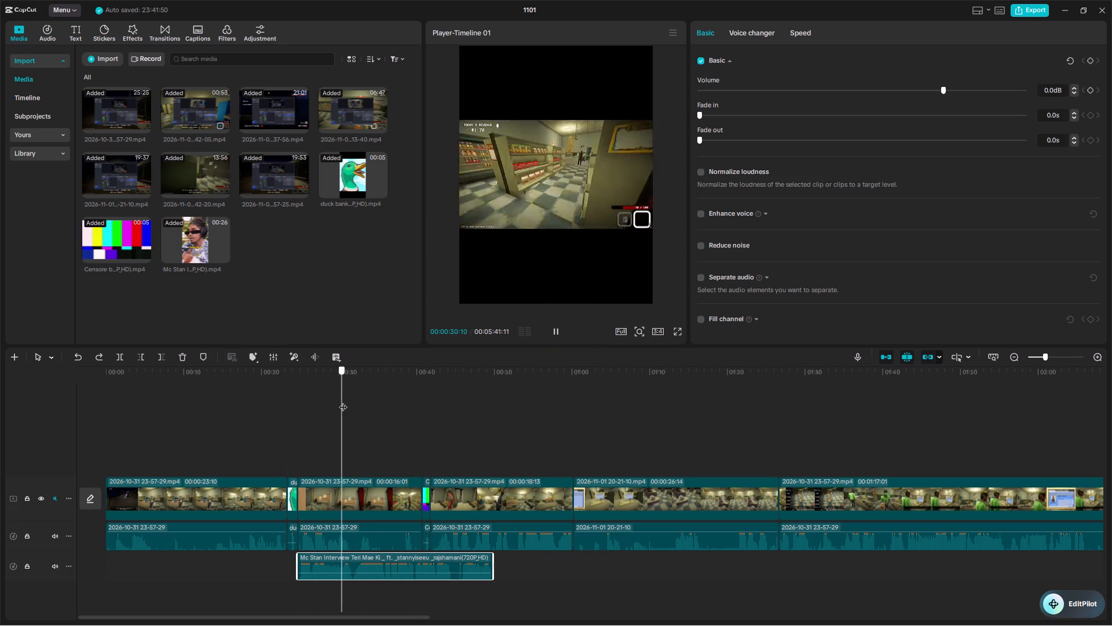
drag(343, 401, 353, 401)
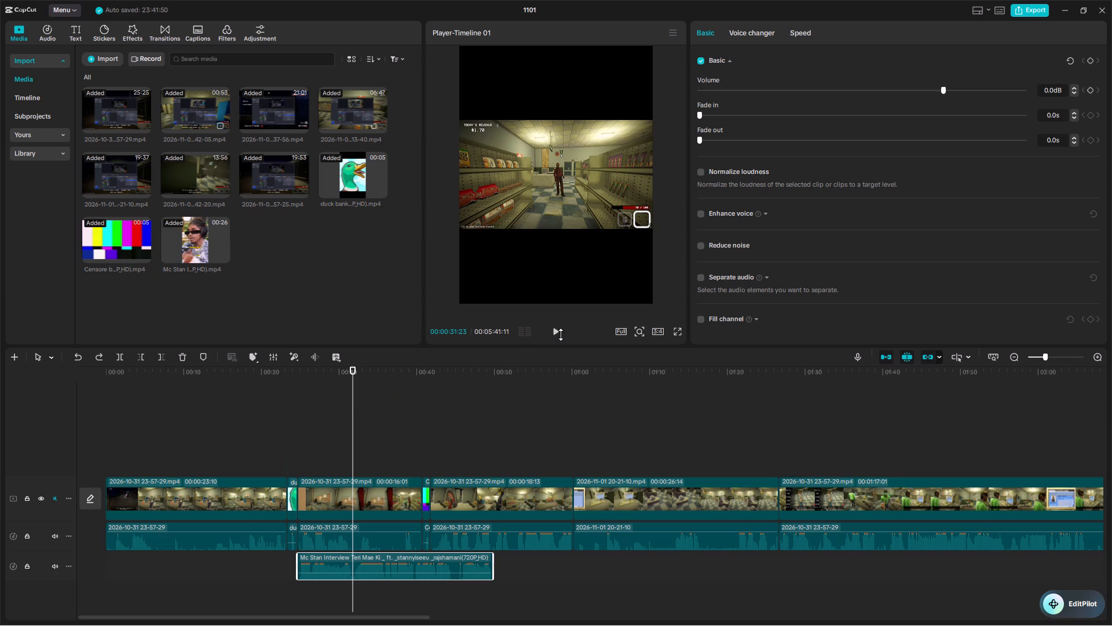
click(561, 334)
click(559, 334)
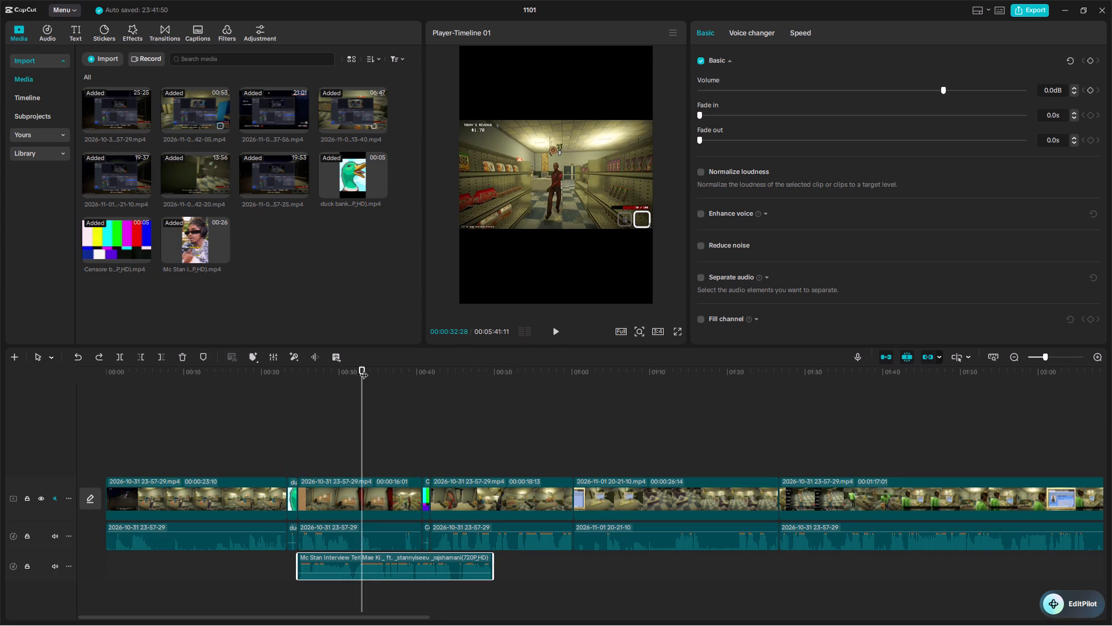
drag(364, 369, 353, 371)
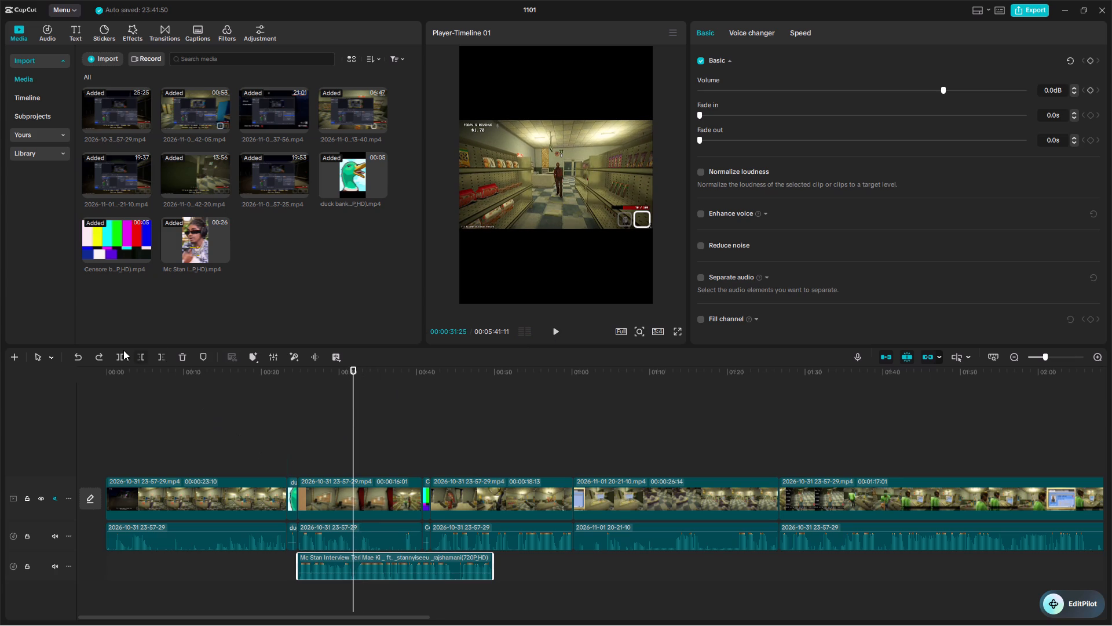
click(121, 353)
click(324, 567)
key(BackSpace)
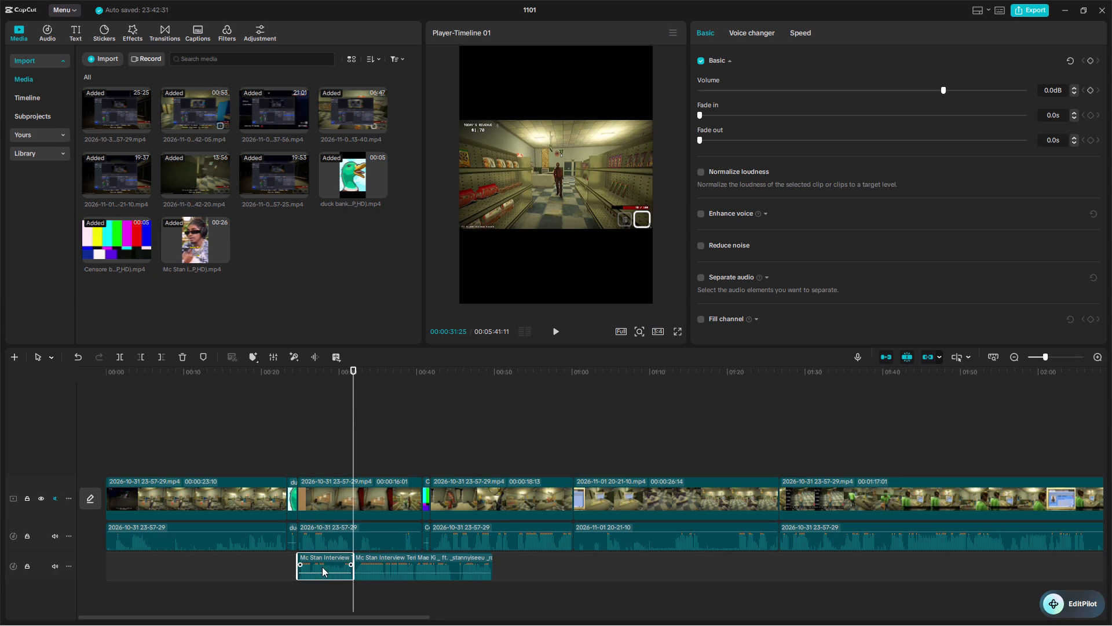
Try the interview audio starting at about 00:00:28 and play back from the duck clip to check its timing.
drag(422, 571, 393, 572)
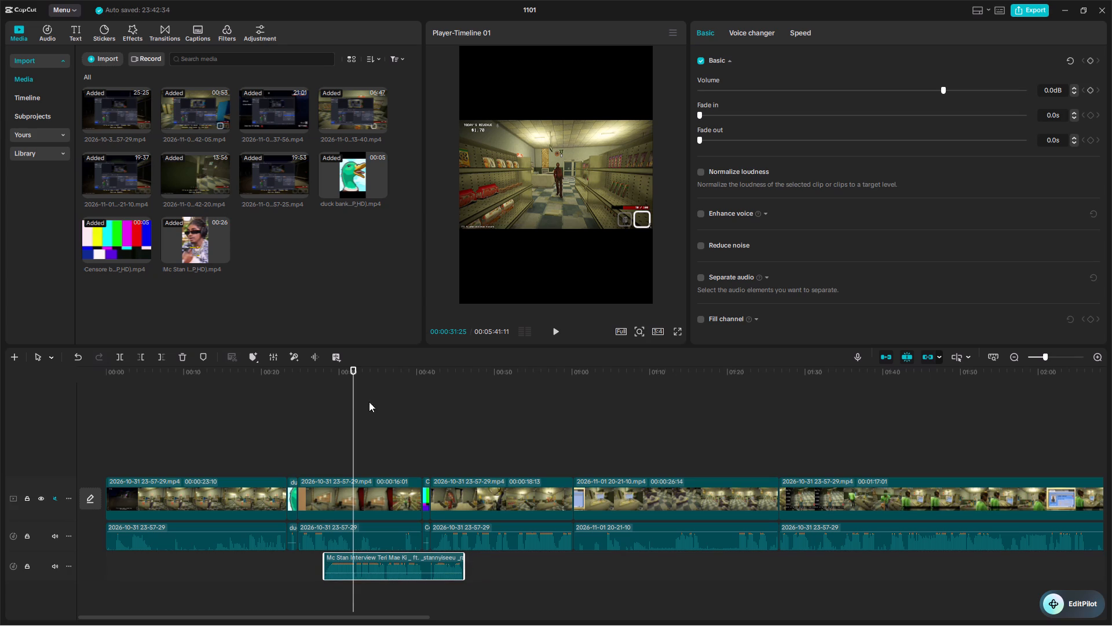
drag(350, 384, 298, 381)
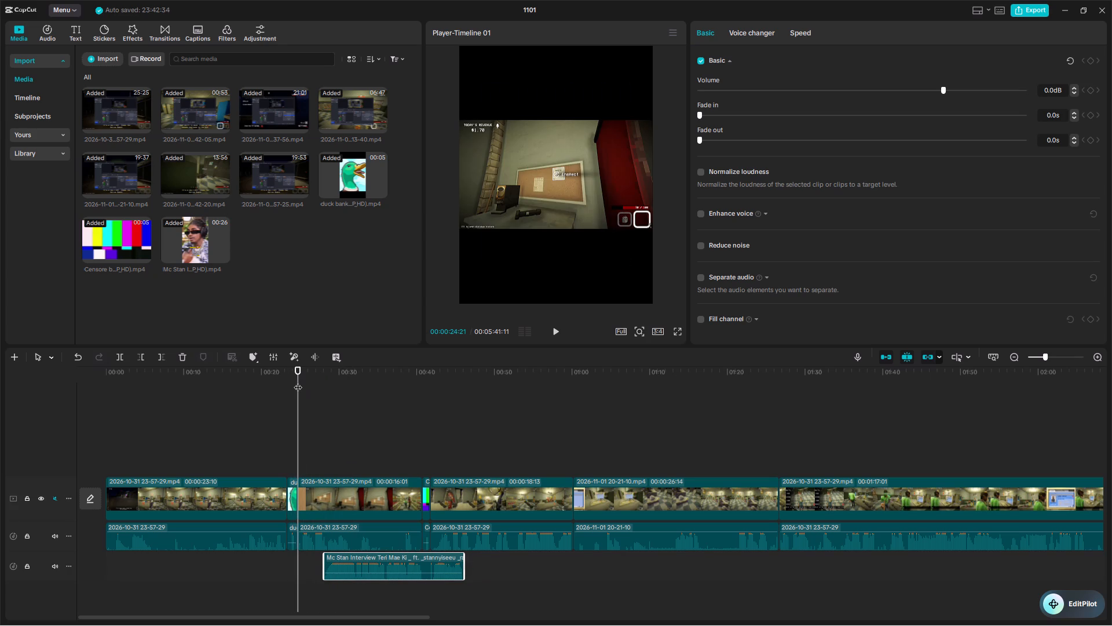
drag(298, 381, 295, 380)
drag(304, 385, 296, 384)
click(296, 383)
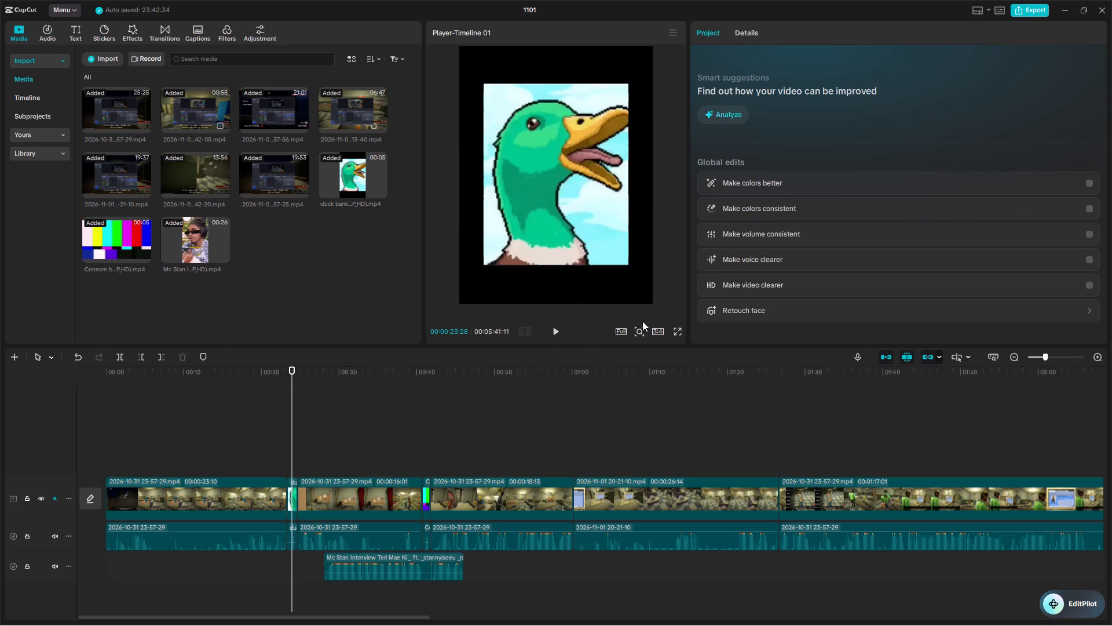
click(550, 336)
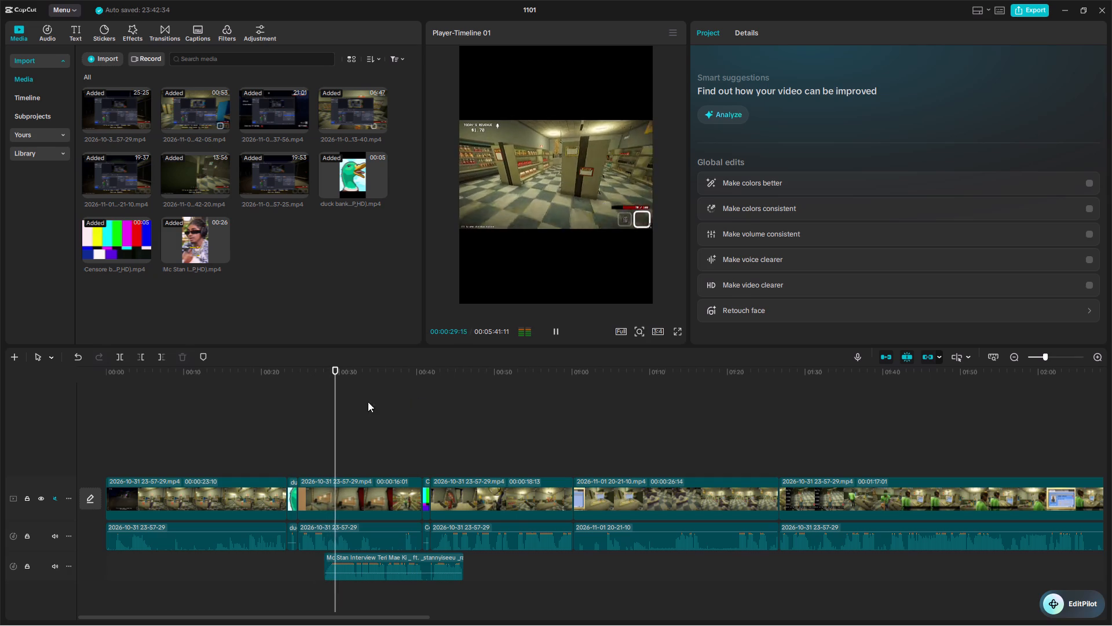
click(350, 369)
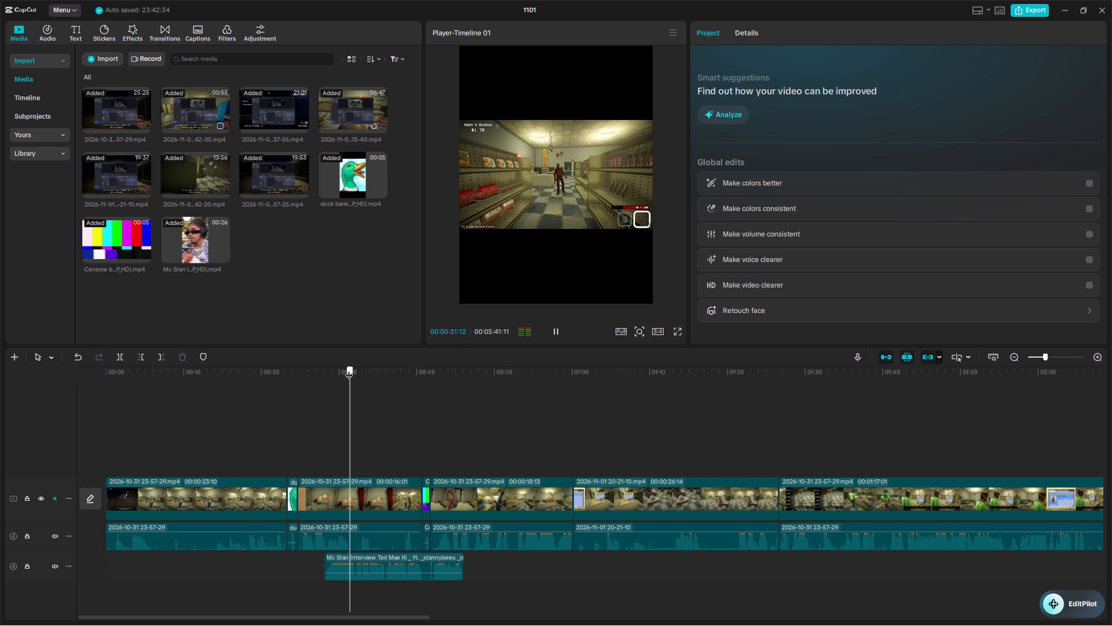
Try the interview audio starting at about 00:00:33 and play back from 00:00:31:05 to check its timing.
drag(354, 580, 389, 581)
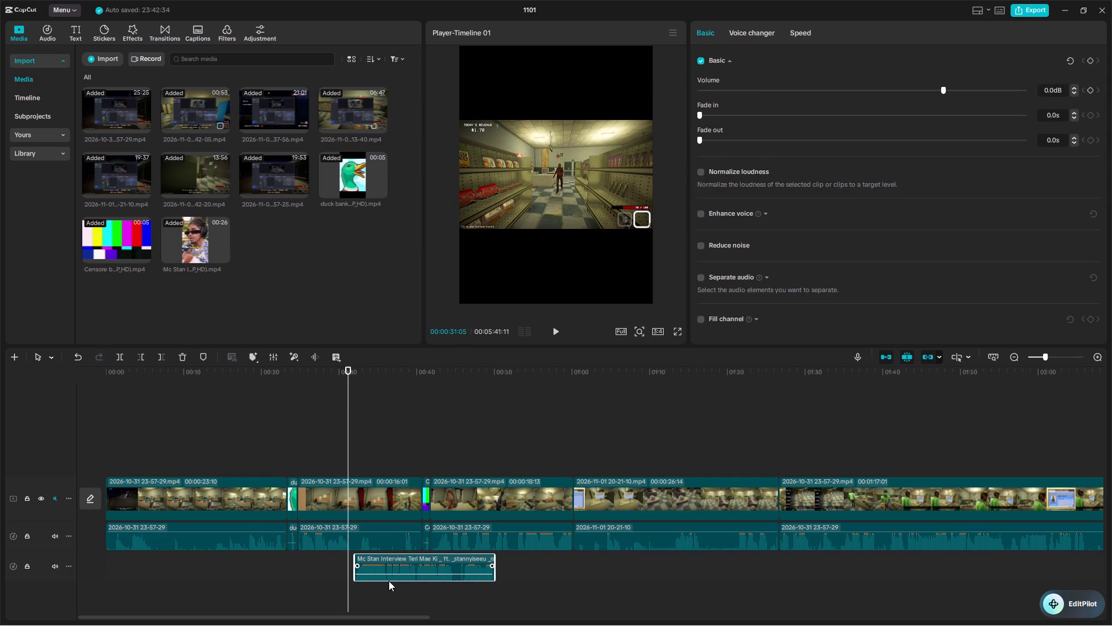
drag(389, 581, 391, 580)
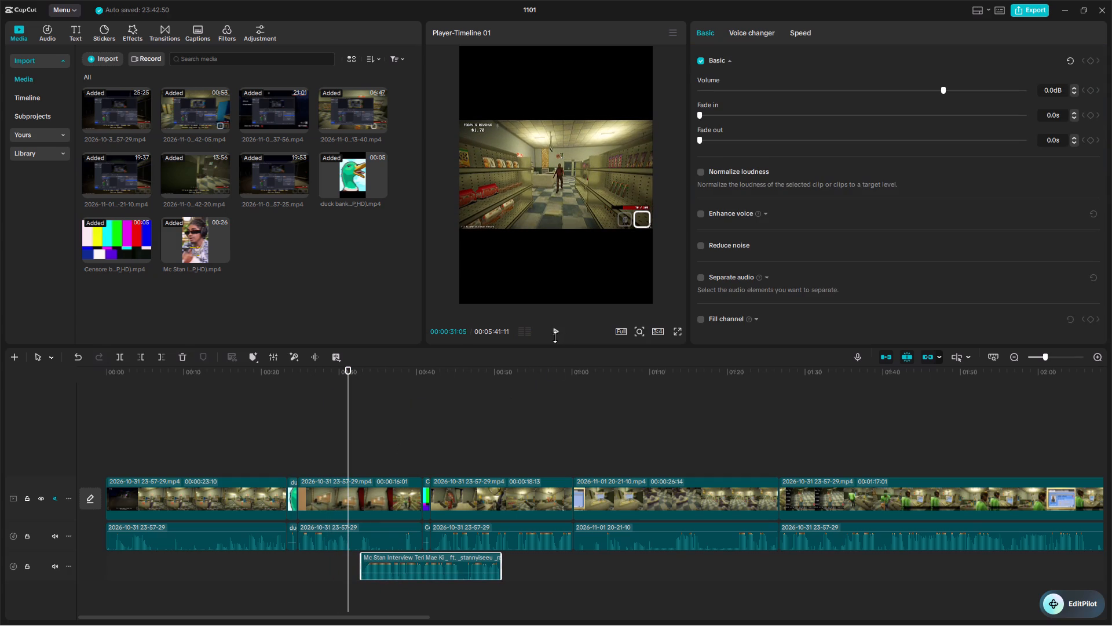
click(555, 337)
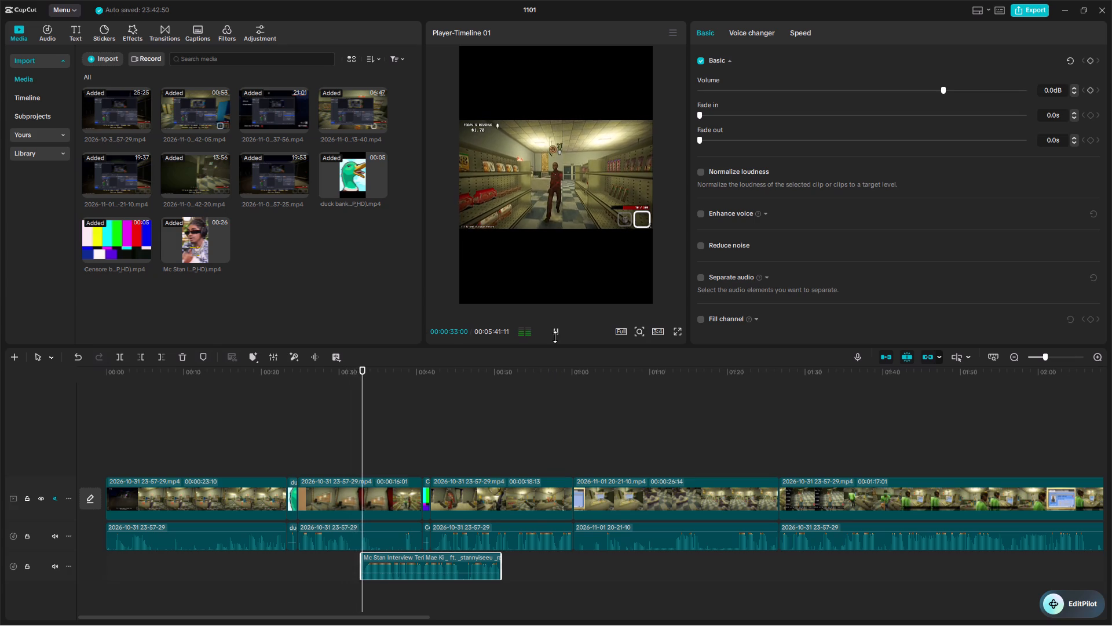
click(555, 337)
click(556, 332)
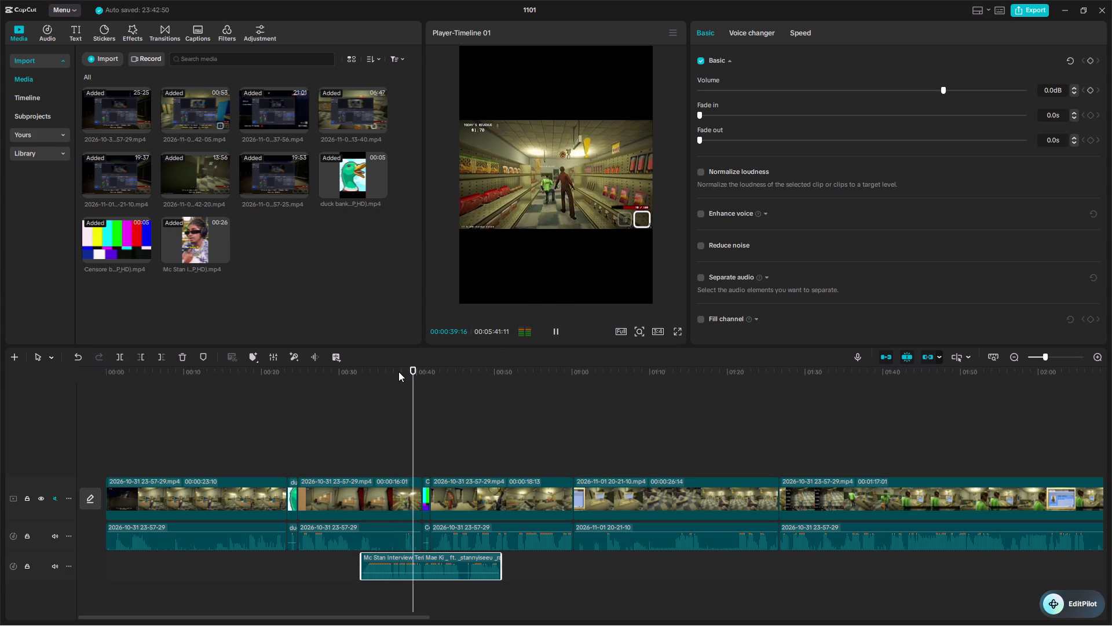
Play back from about 00:00:25 to 00:00:31:08 and align the start of the interview audio with that point.
drag(422, 372, 308, 372)
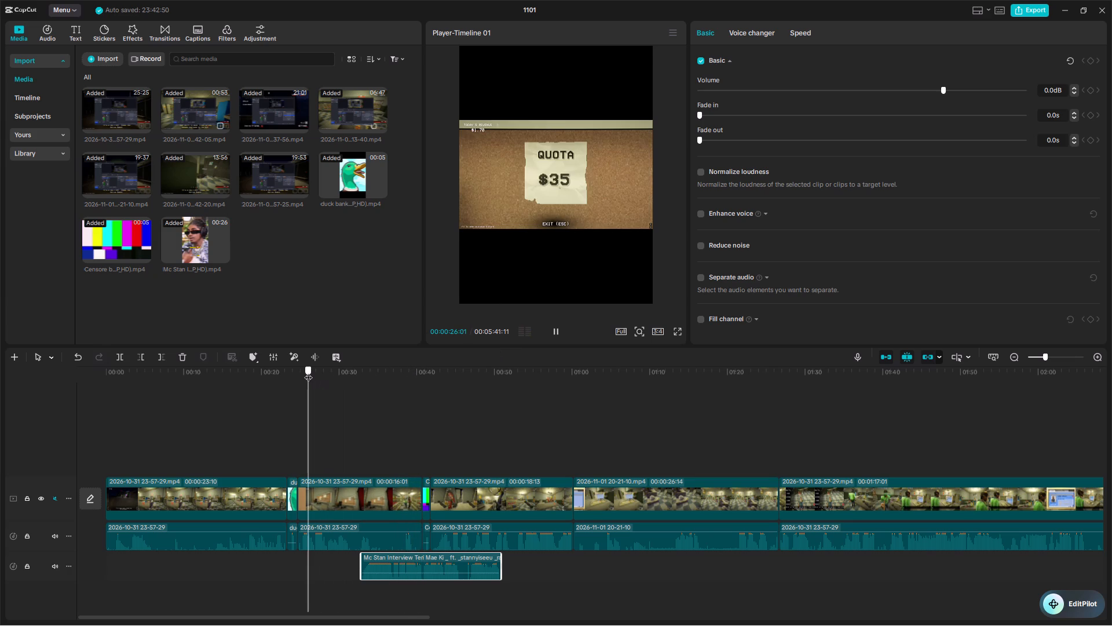
drag(308, 372, 305, 372)
click(555, 326)
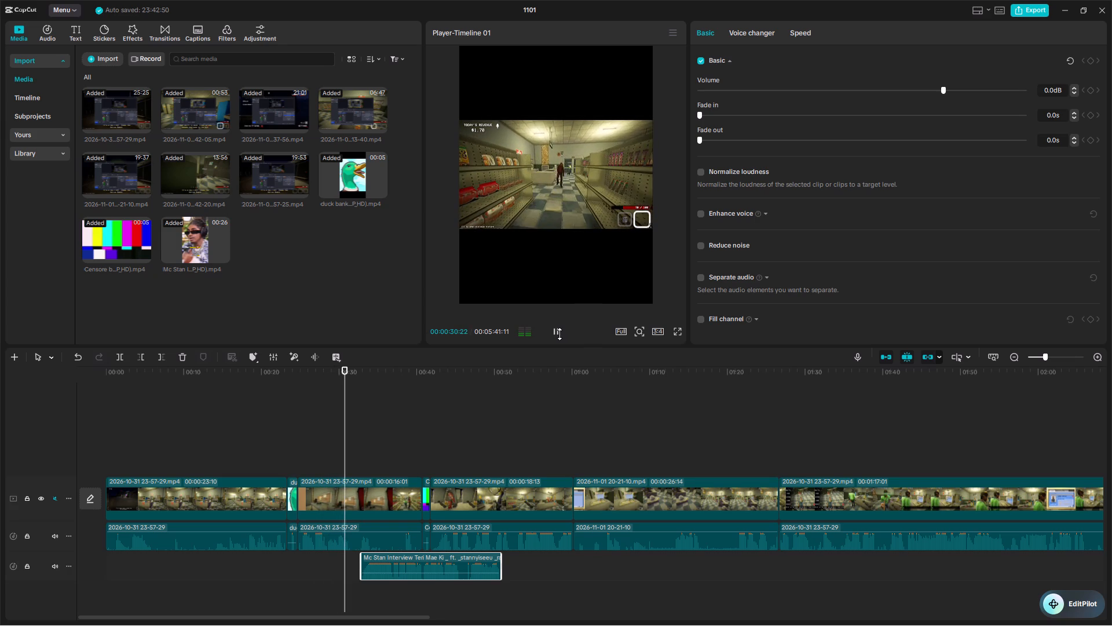
click(559, 334)
drag(404, 569, 401, 568)
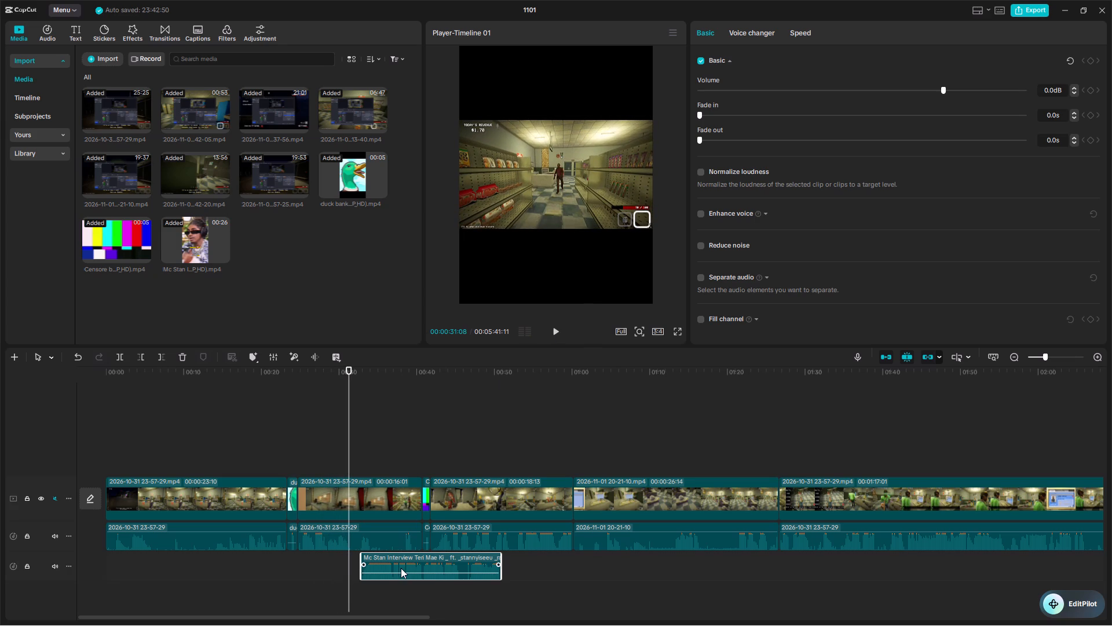
drag(401, 568, 394, 568)
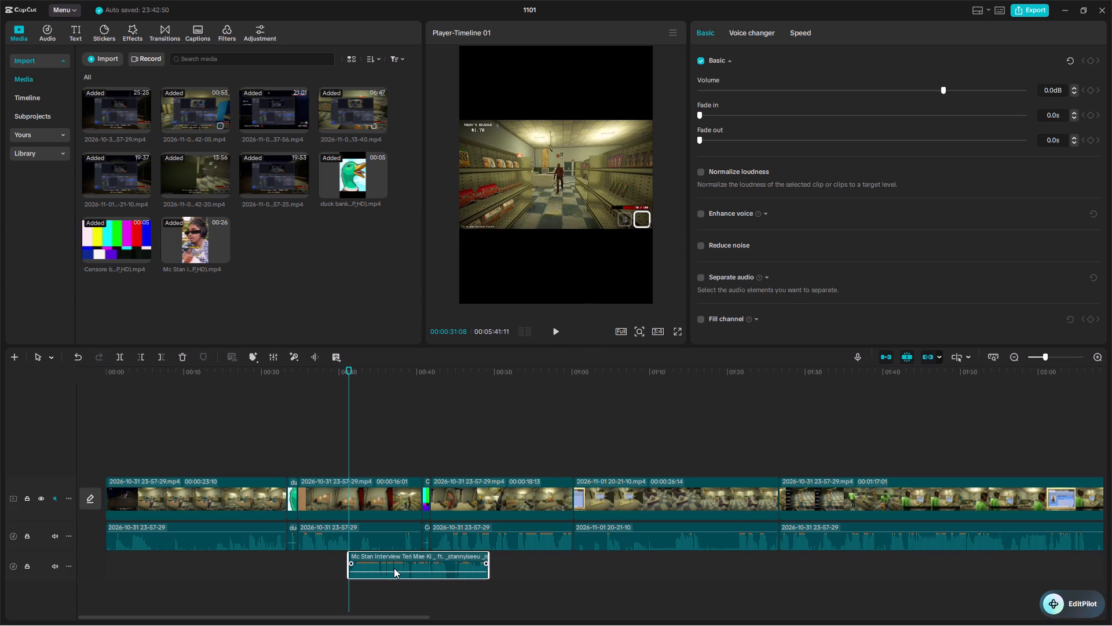
drag(394, 568, 393, 568)
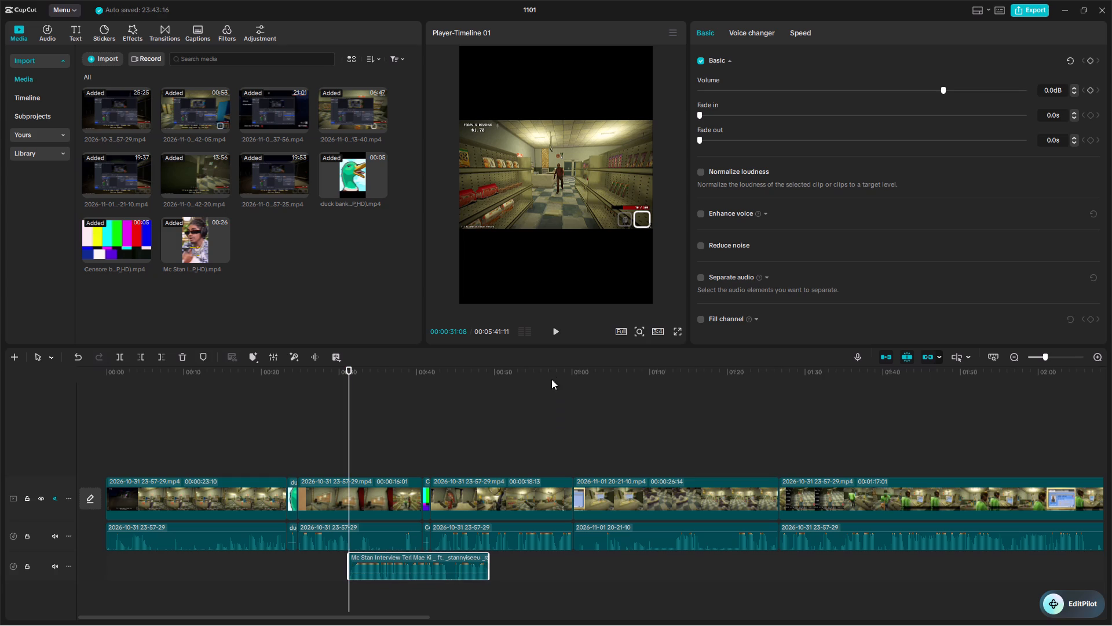
Play back the interview audio, split it at 00:00:39:02, and move the remainder to a separate track at about 01:10.
click(557, 337)
click(557, 337)
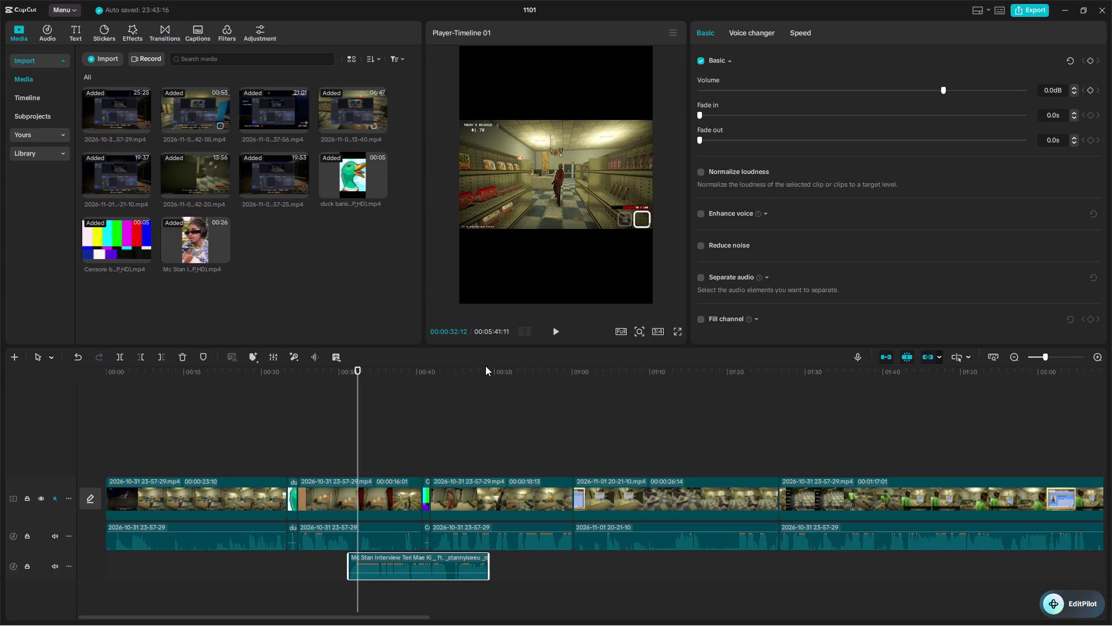
click(553, 342)
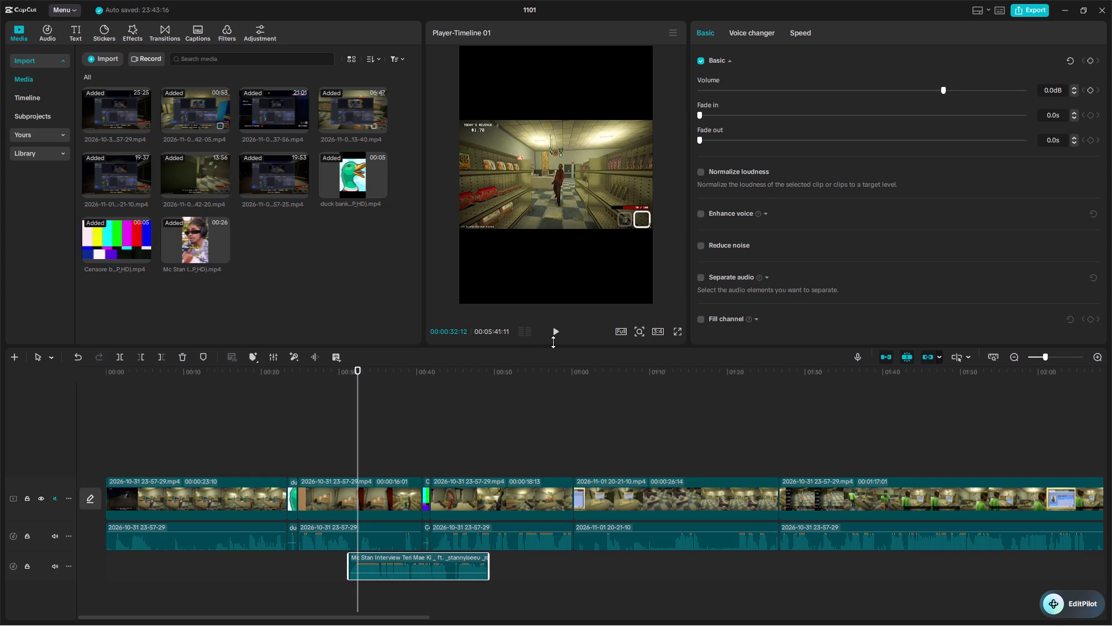
click(558, 334)
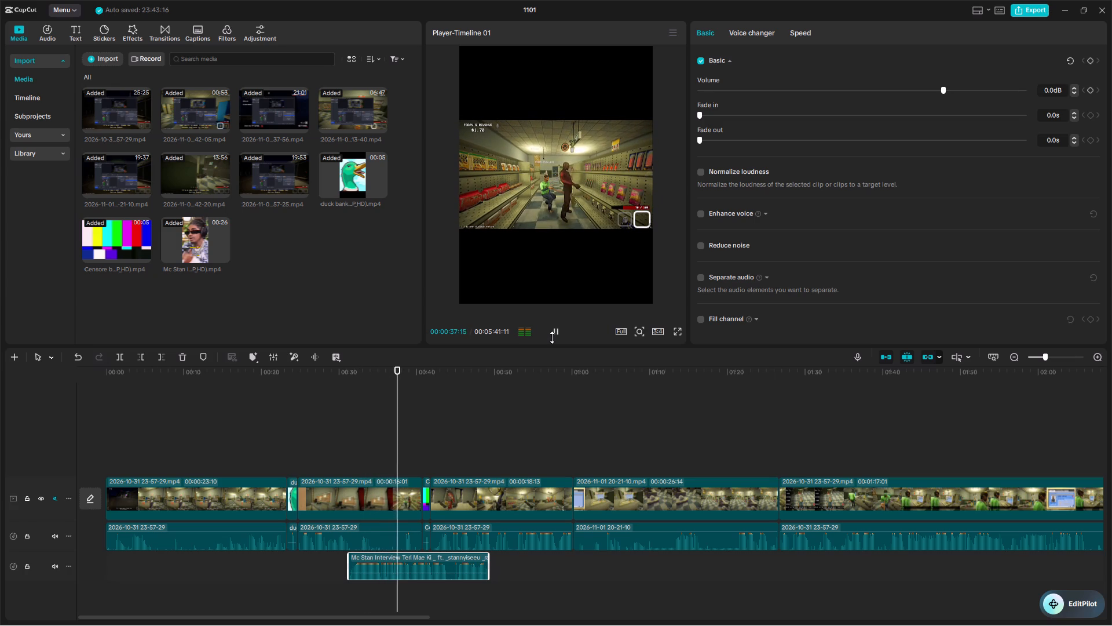
click(552, 337)
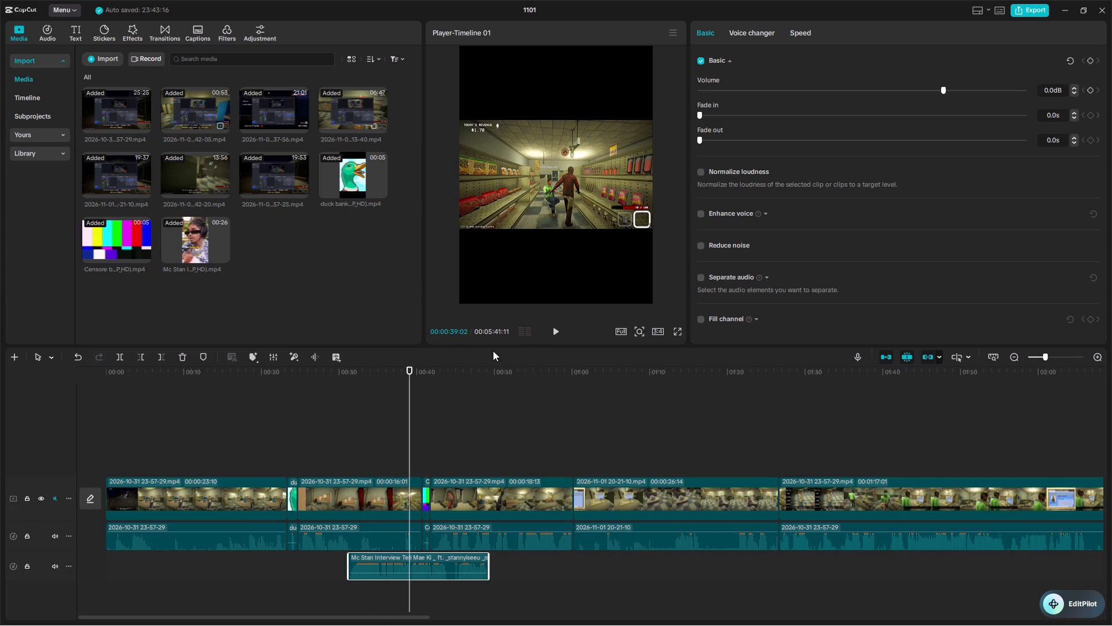
click(120, 361)
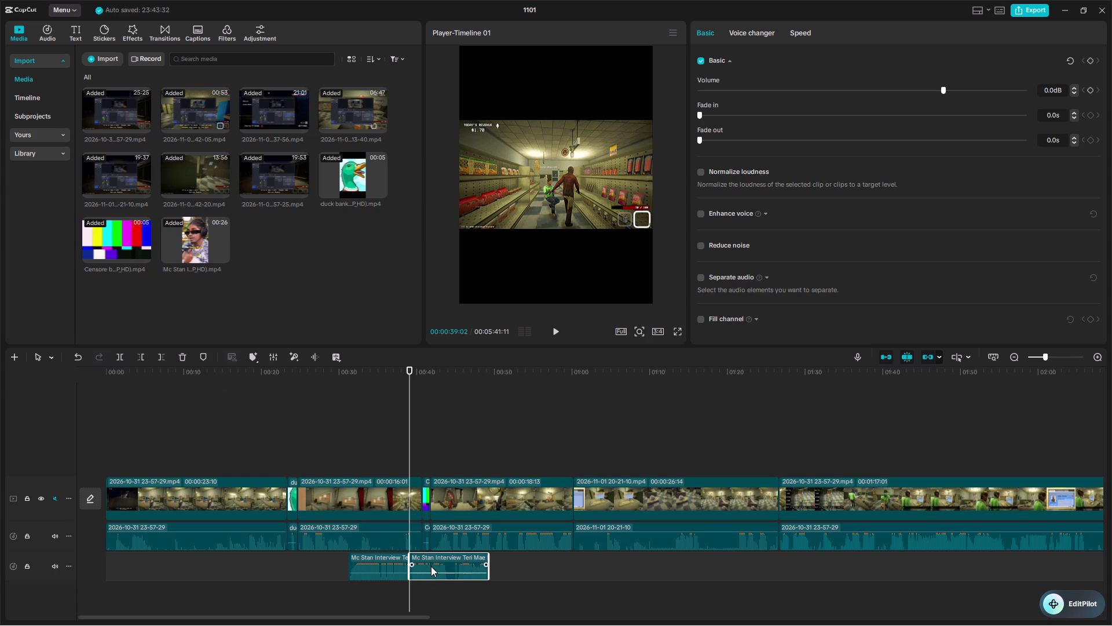
drag(431, 566, 668, 605)
Lower the first interview audio segment's volume to -18.1 dB, play it back from about 00:00:31, and adjust it to -15.8 dB.
click(359, 544)
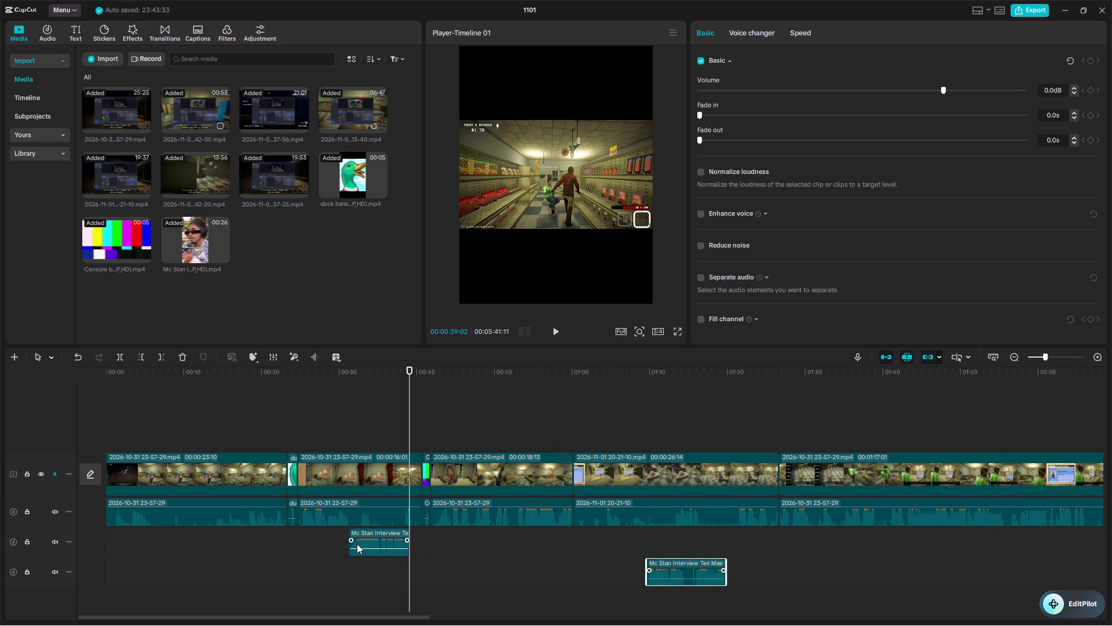
click(901, 88)
drag(891, 94, 890, 95)
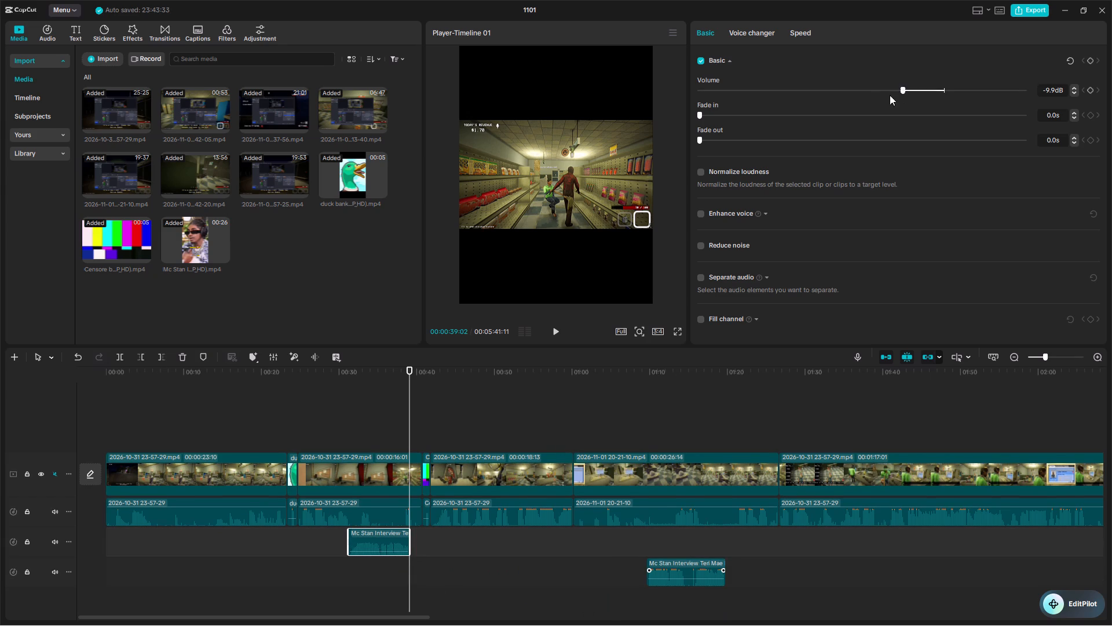
drag(890, 95, 868, 107)
drag(409, 373, 346, 391)
click(556, 327)
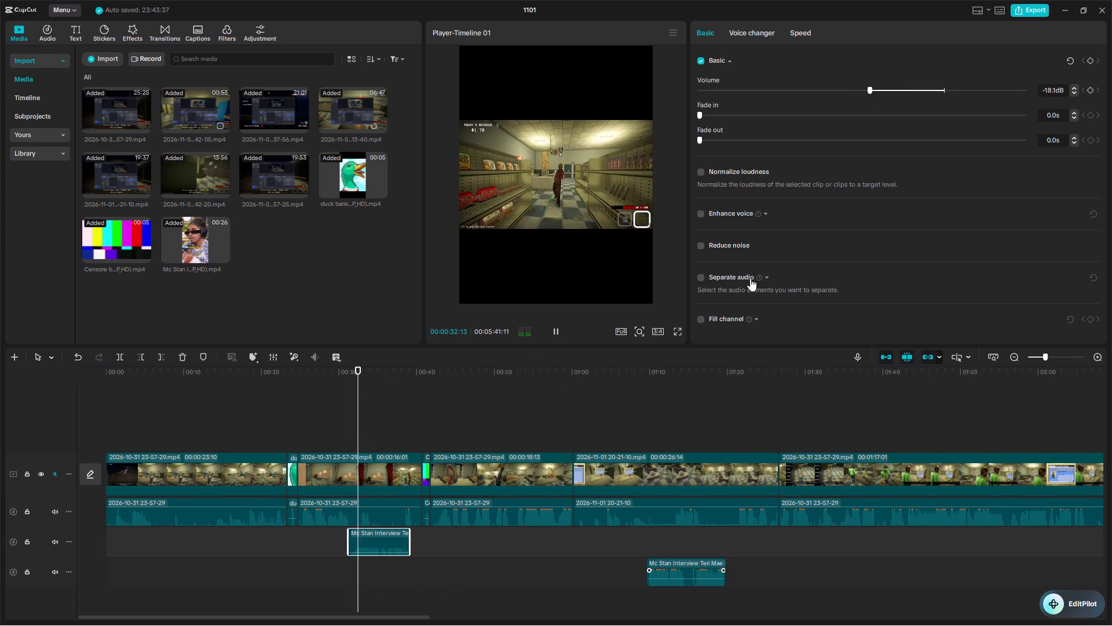
click(875, 94)
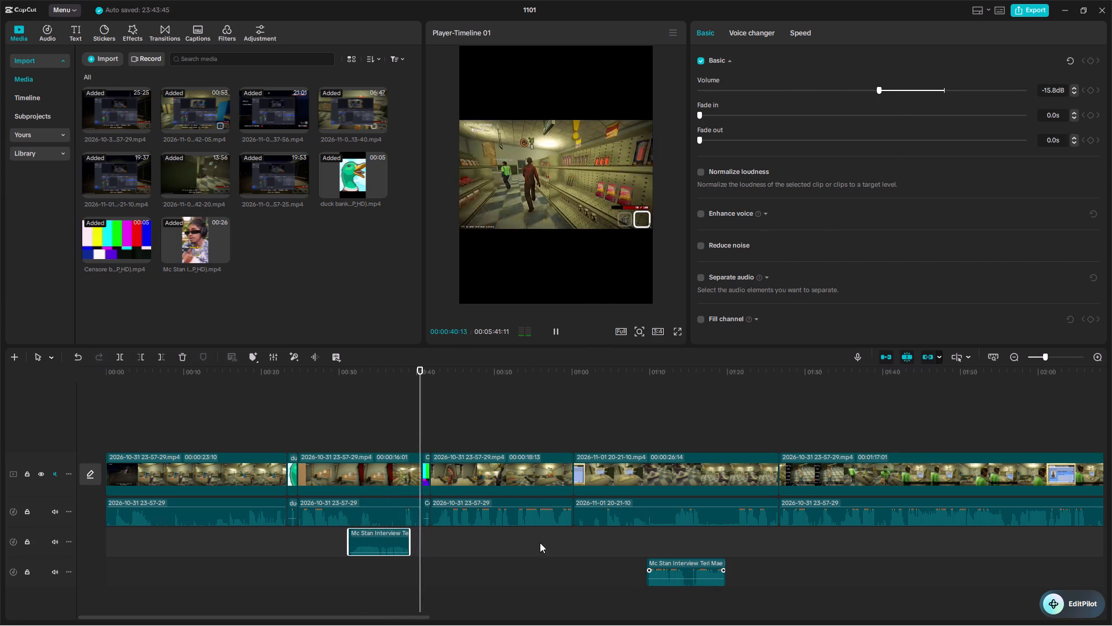
Play back the sequence from 00:00:17:16 through the duck clip to check the first meme transition.
click(495, 547)
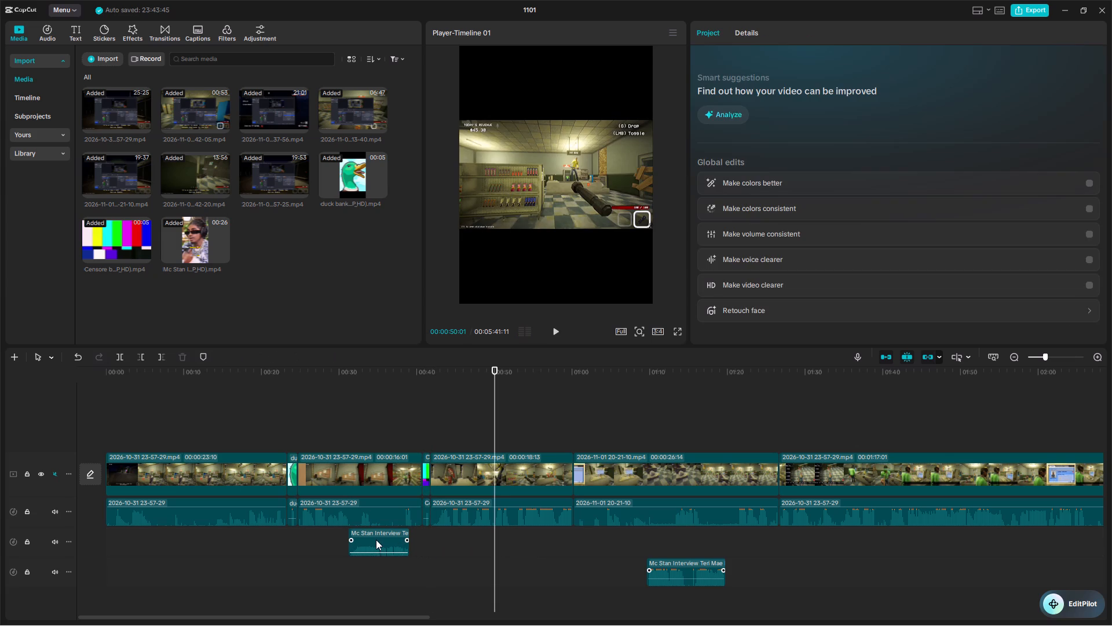
drag(488, 371, 242, 425)
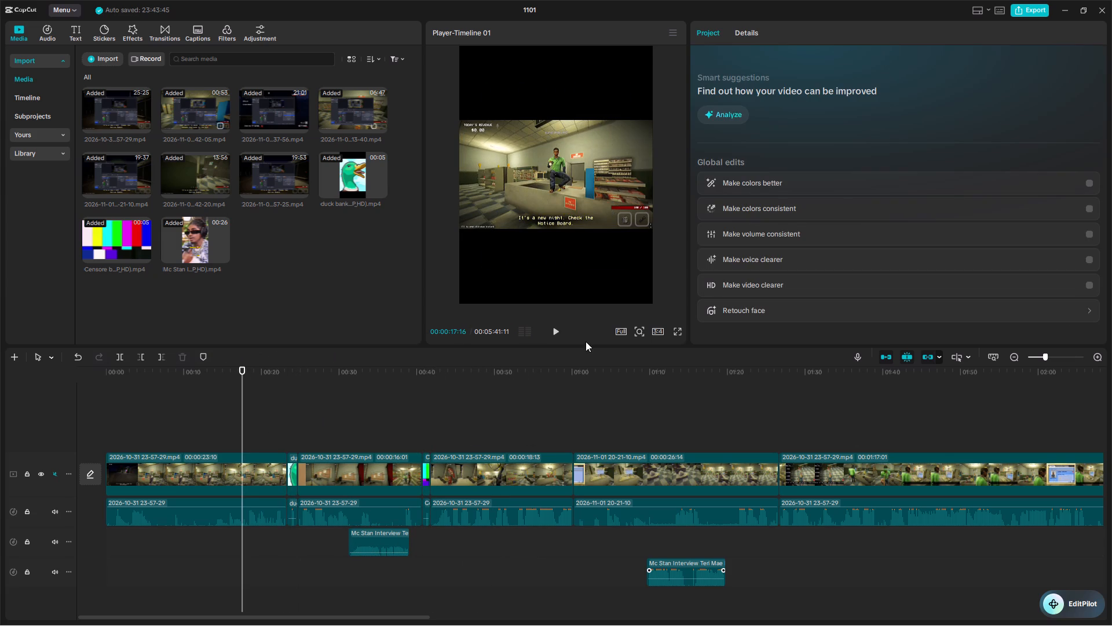
click(565, 327)
click(560, 328)
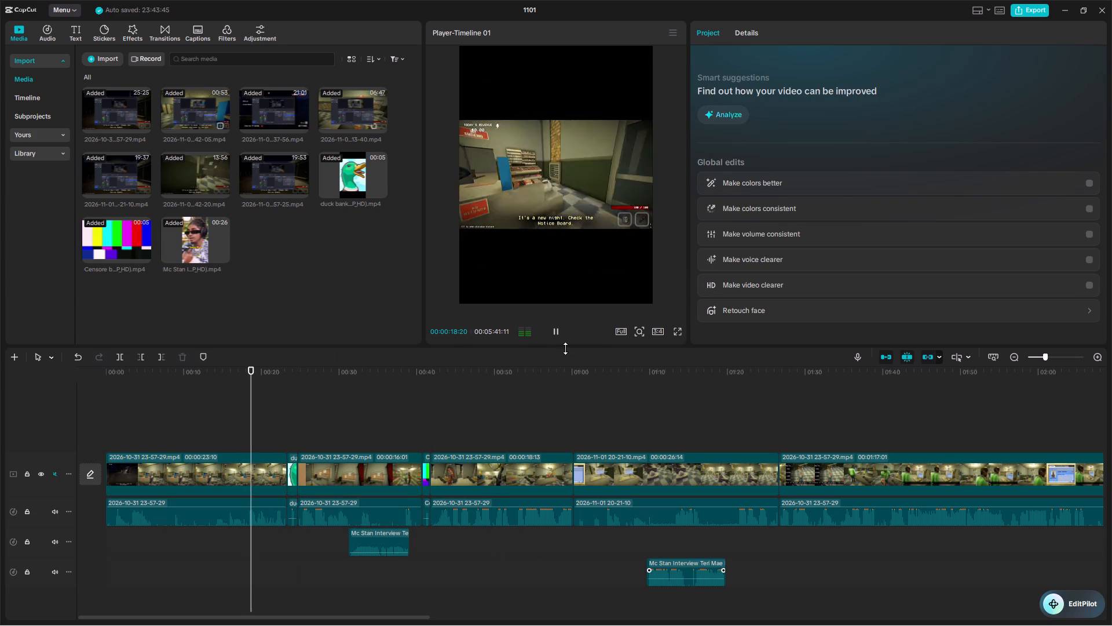
click(556, 331)
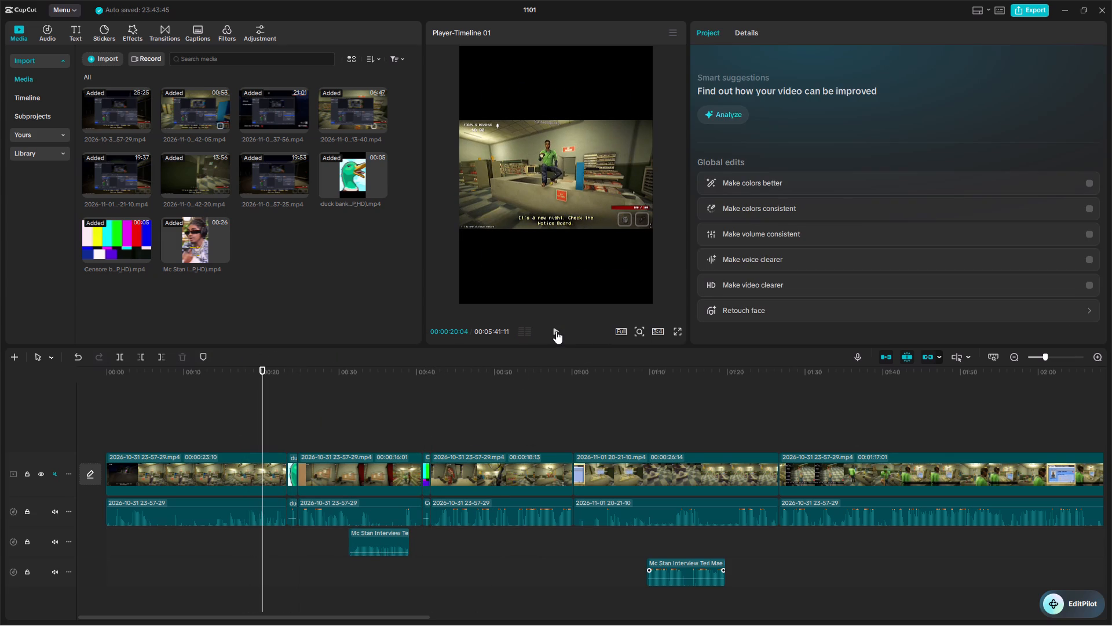
click(556, 331)
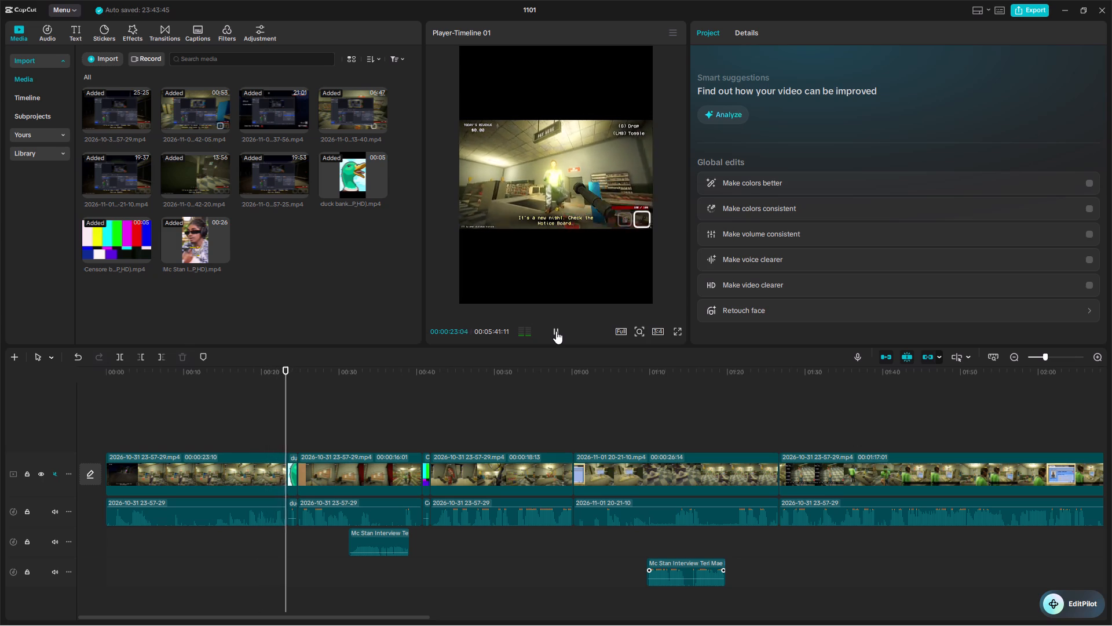
click(556, 331)
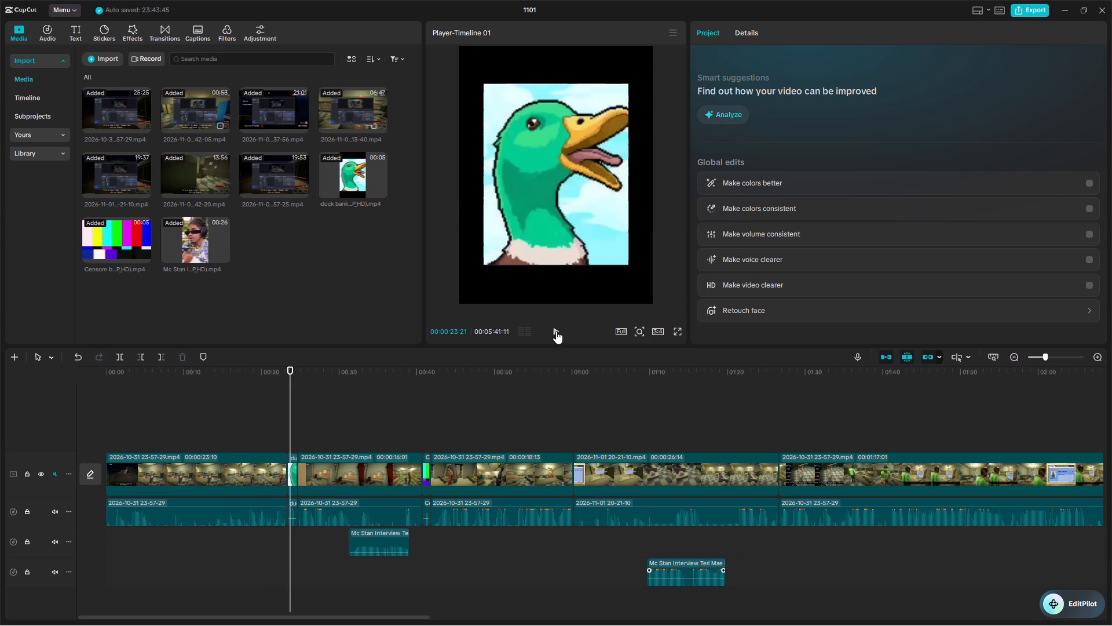
click(556, 331)
click(556, 331)
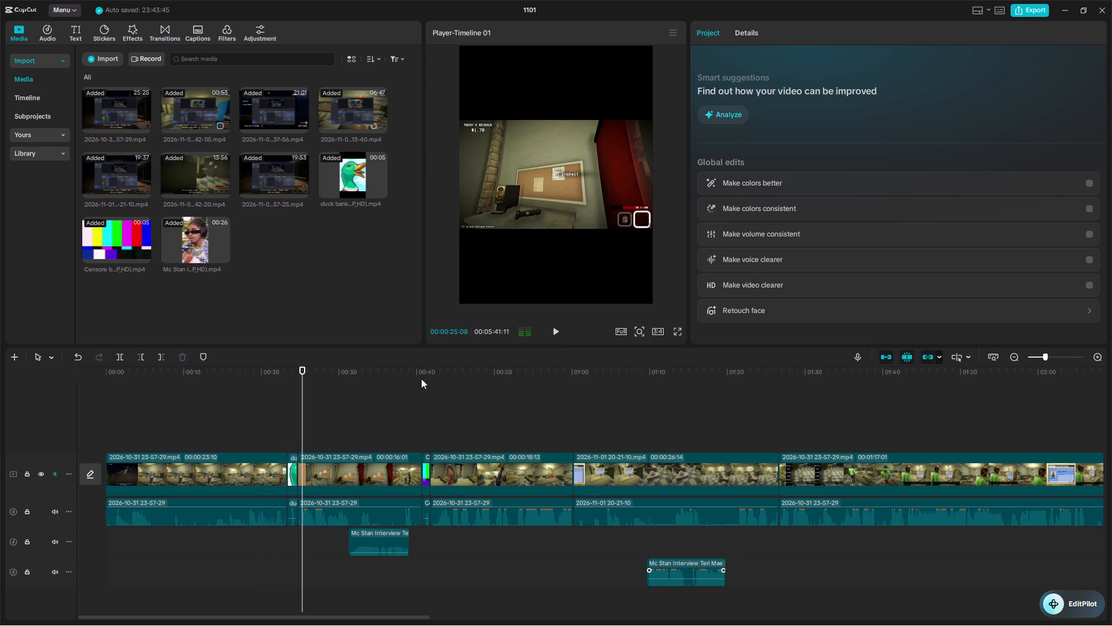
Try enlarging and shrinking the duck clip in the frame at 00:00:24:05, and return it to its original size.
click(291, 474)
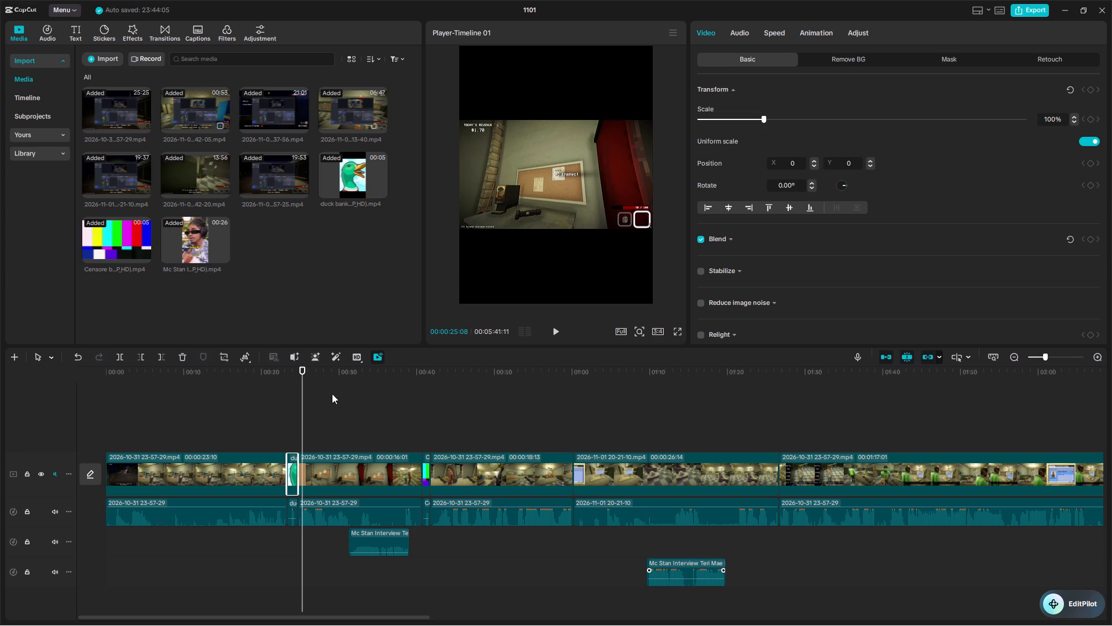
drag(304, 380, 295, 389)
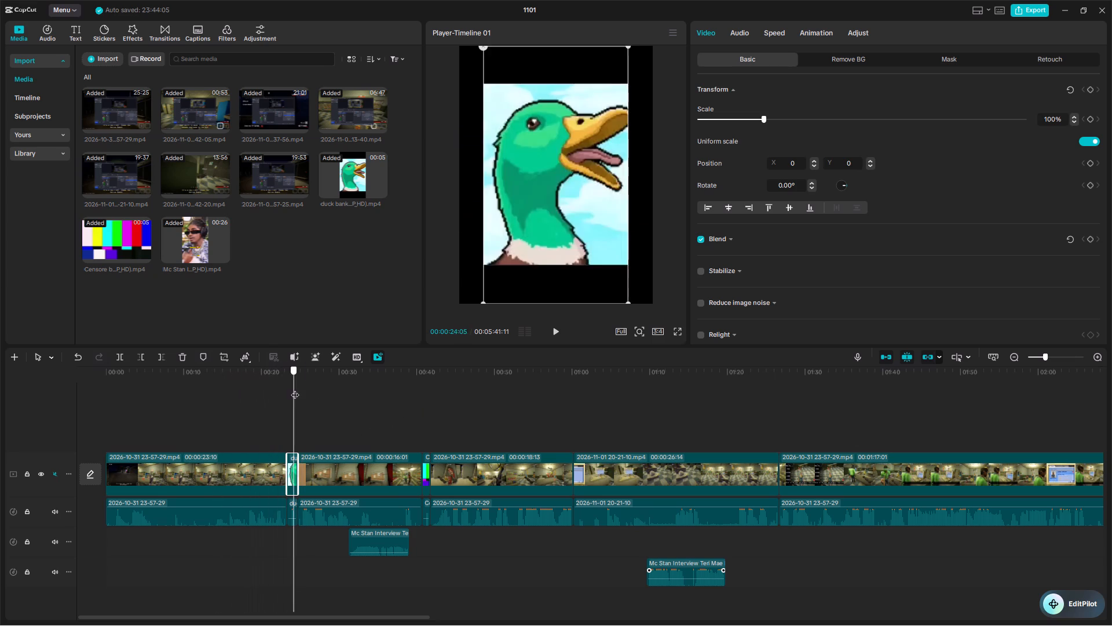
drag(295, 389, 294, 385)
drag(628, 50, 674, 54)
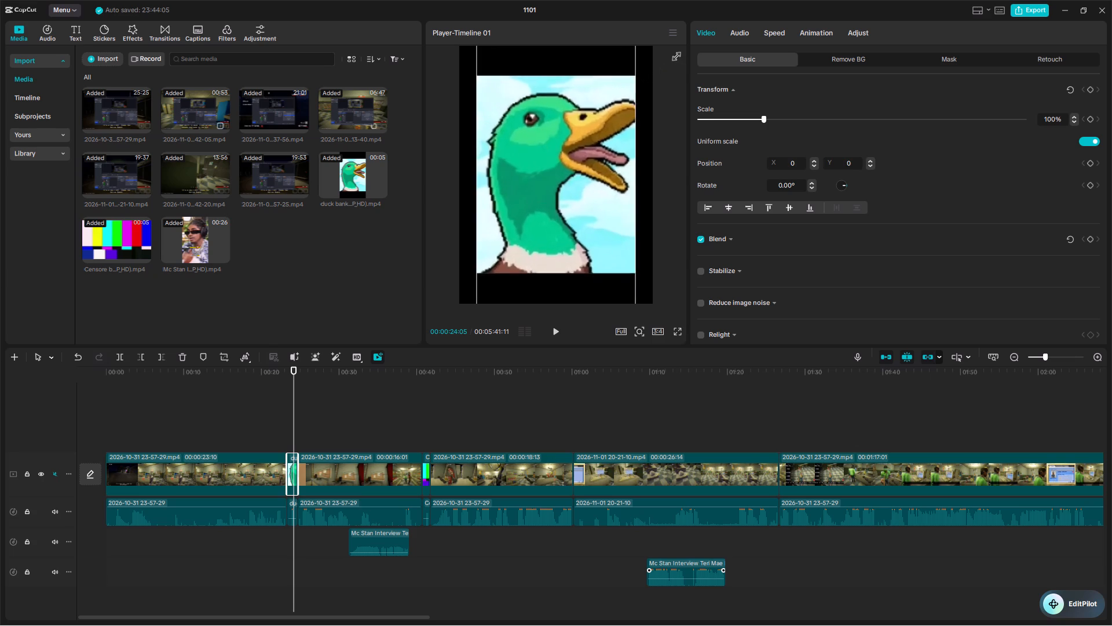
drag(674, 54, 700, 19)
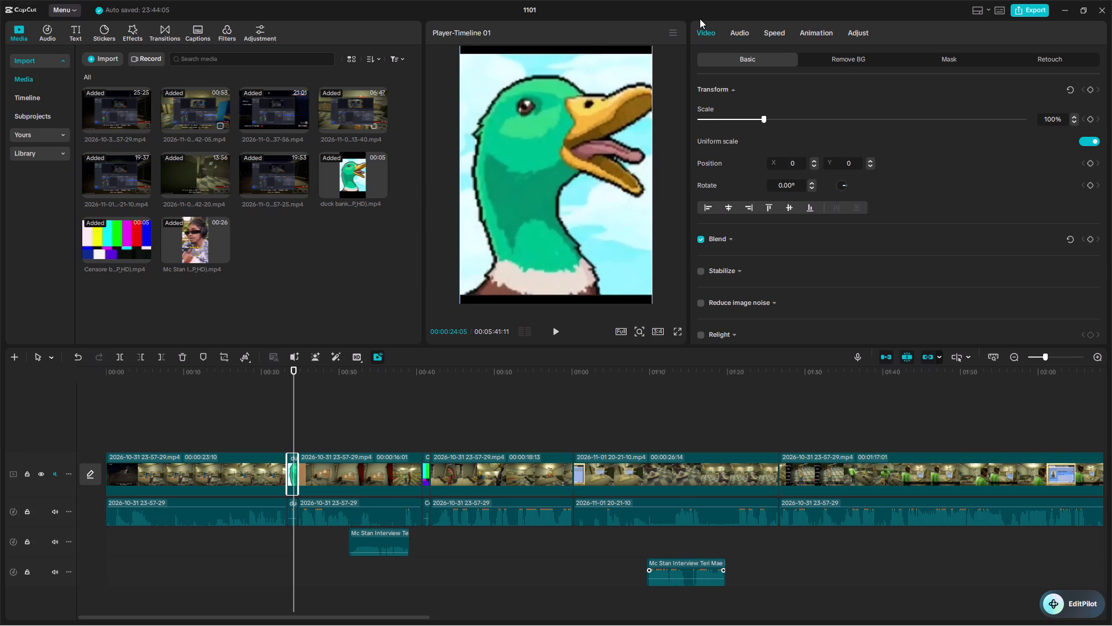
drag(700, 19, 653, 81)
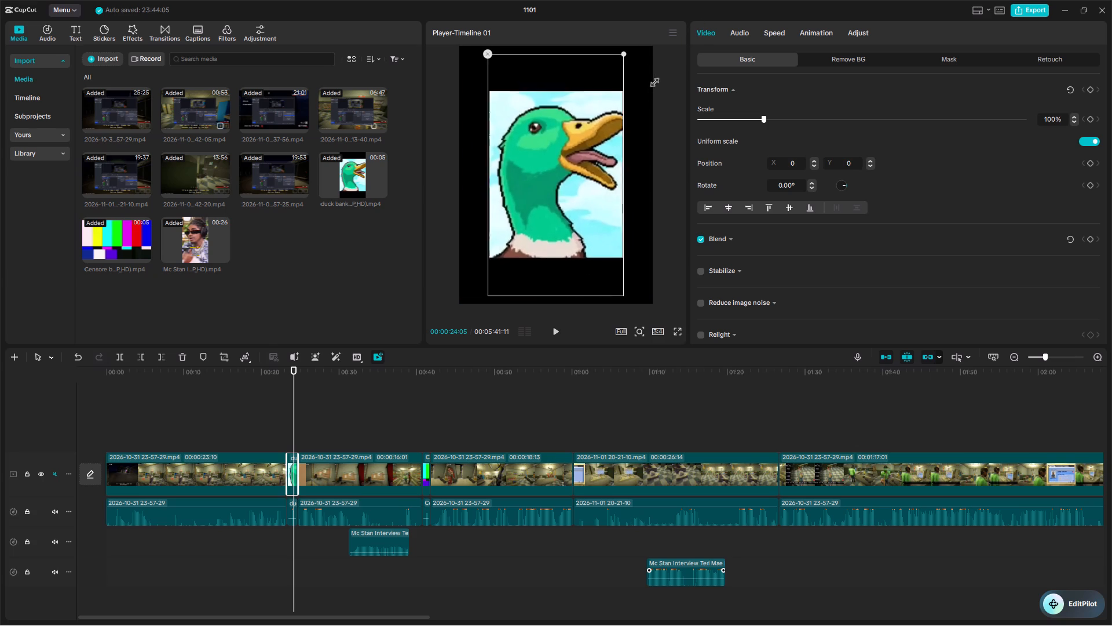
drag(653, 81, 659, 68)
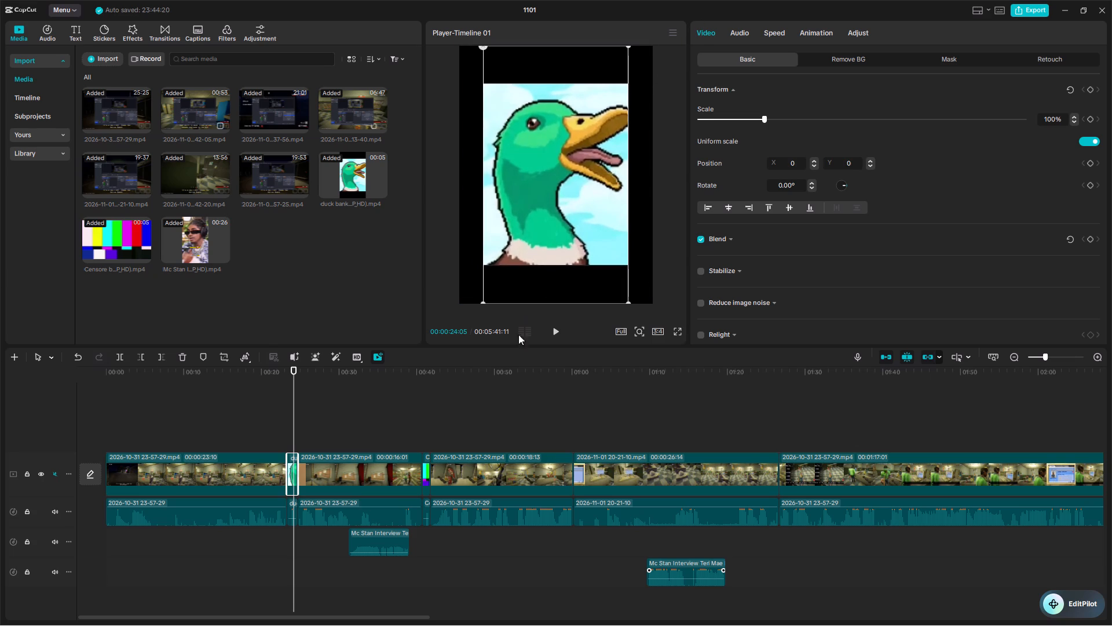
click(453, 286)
Play back from 00:00:20:04 and about 00:00:28, and shift the first interview audio segment earlier to start at 00:00:30:26.
drag(298, 378, 284, 384)
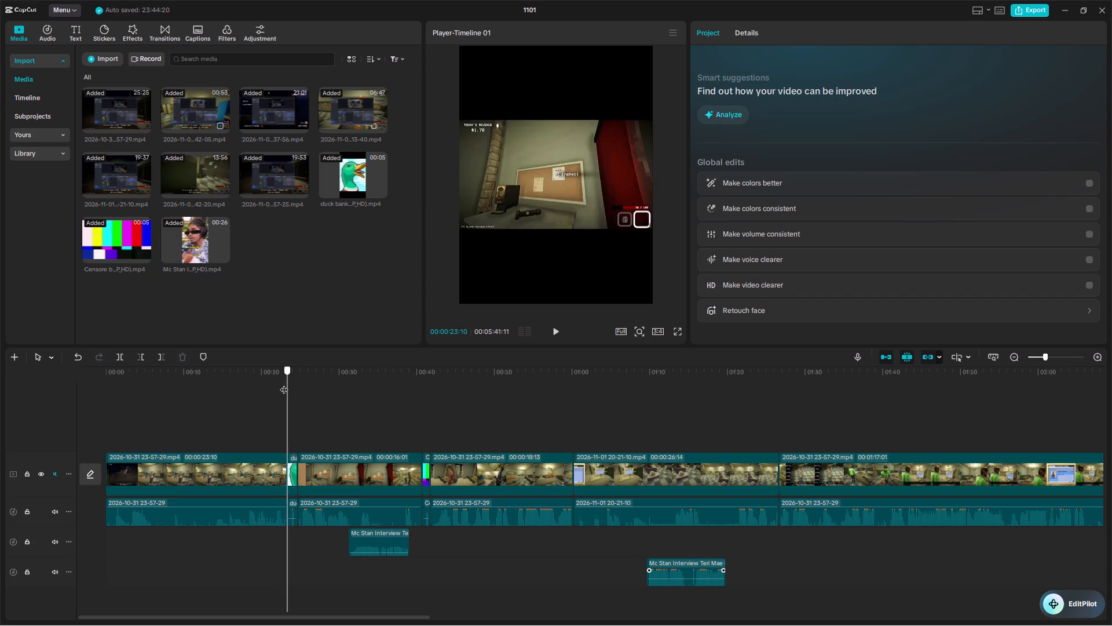
drag(284, 384, 408, 369)
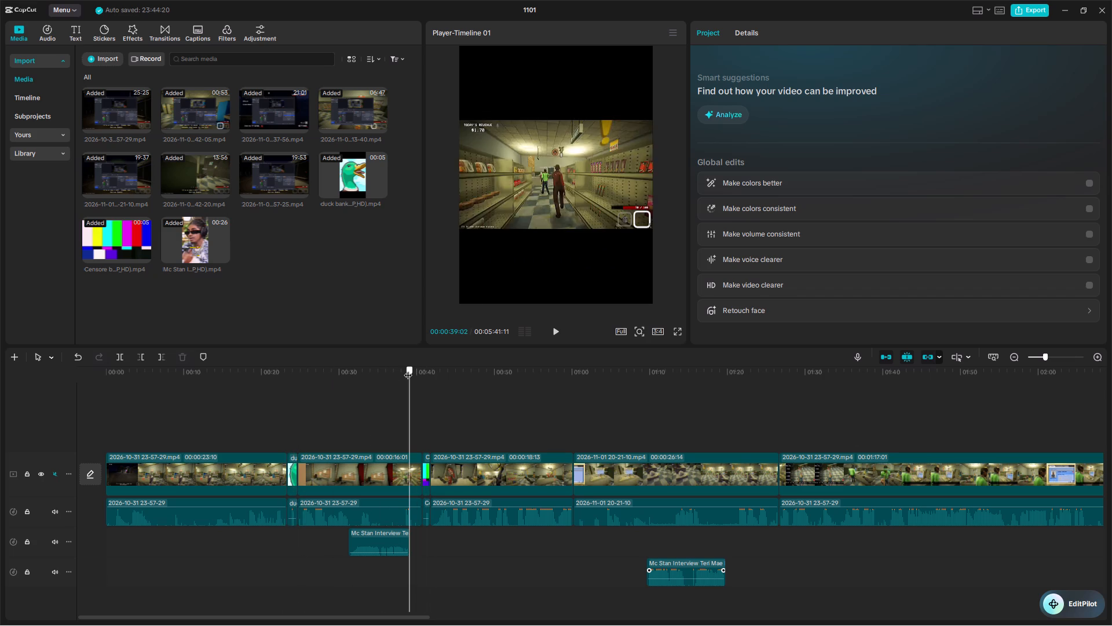
drag(408, 369, 307, 380)
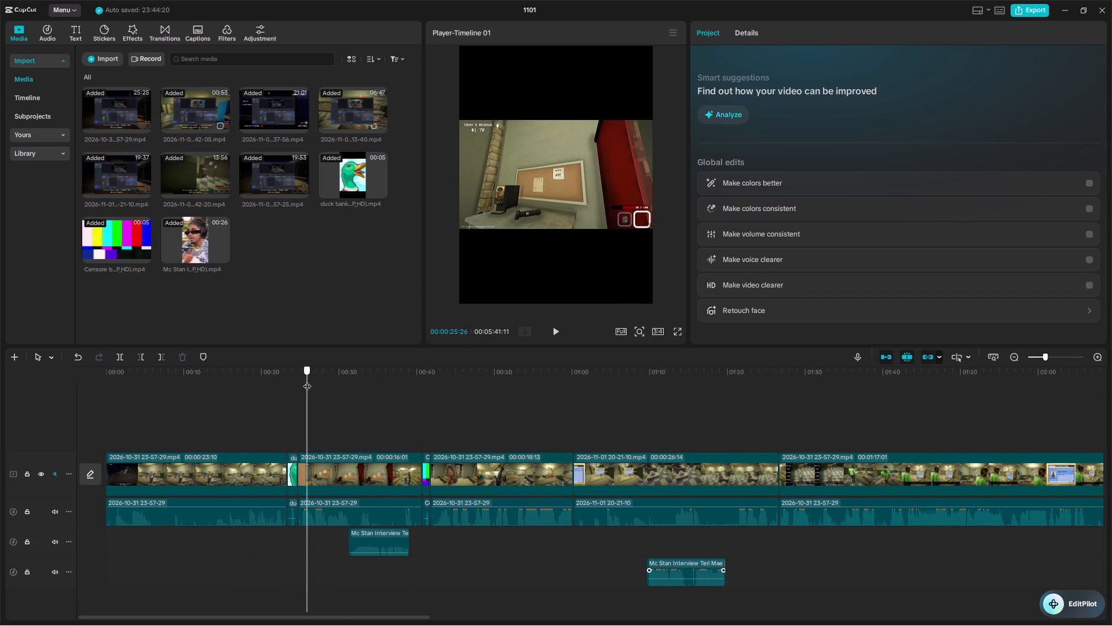
drag(307, 380, 262, 403)
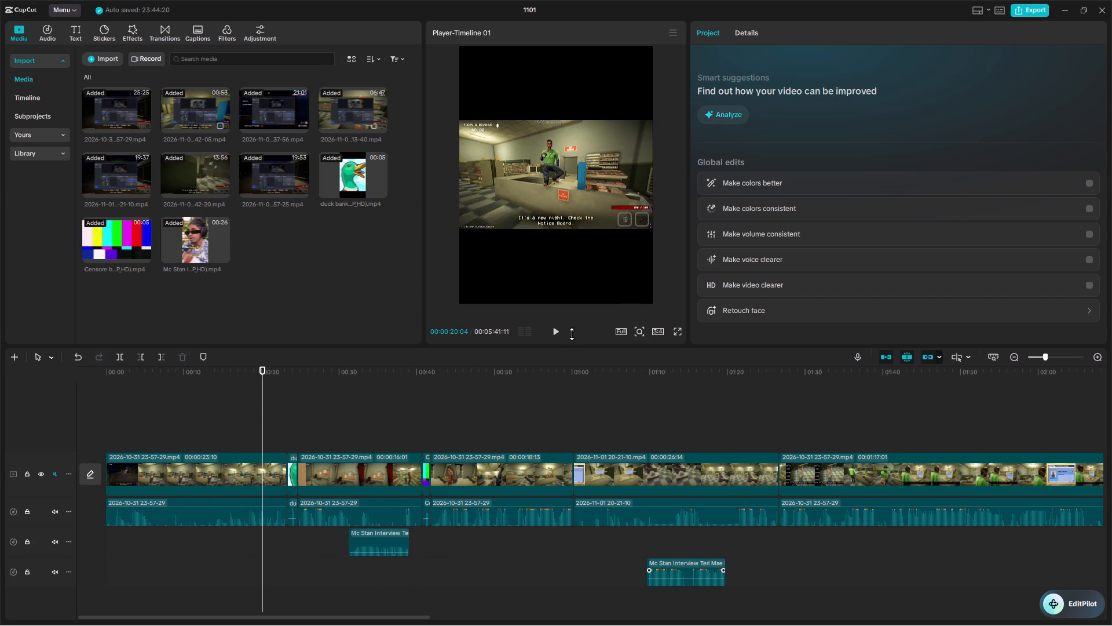
click(553, 330)
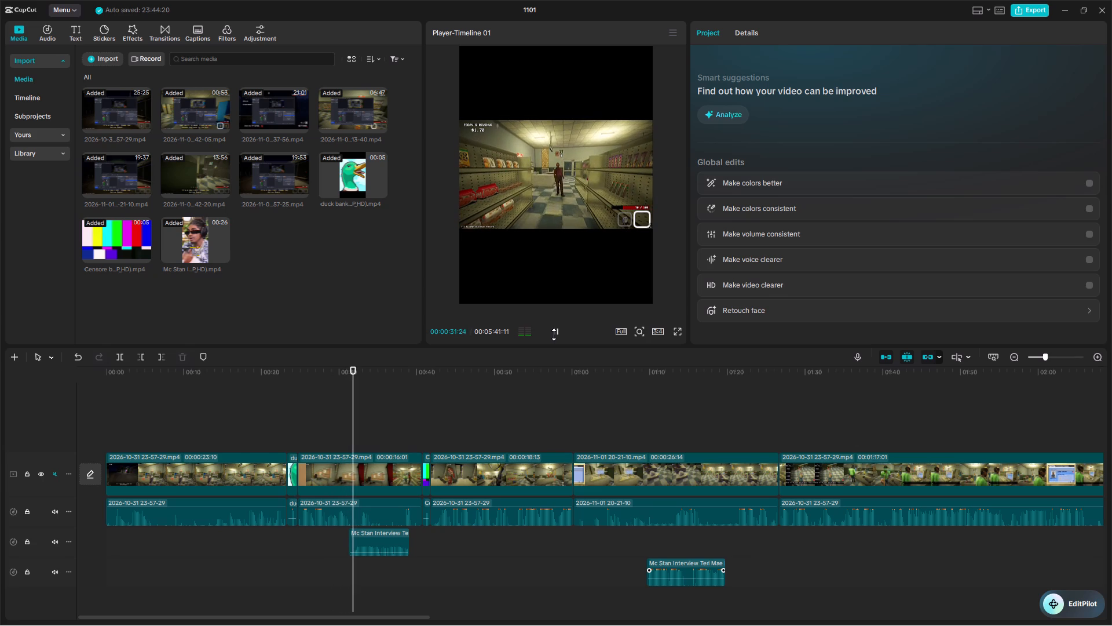
drag(356, 374, 325, 372)
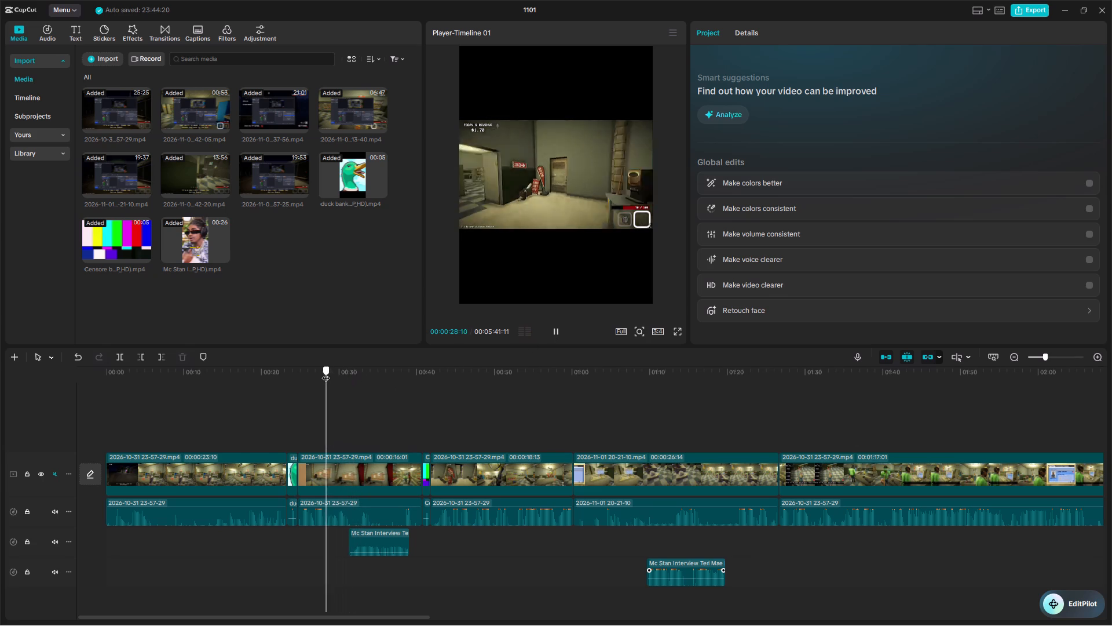
drag(325, 372, 325, 372)
click(558, 331)
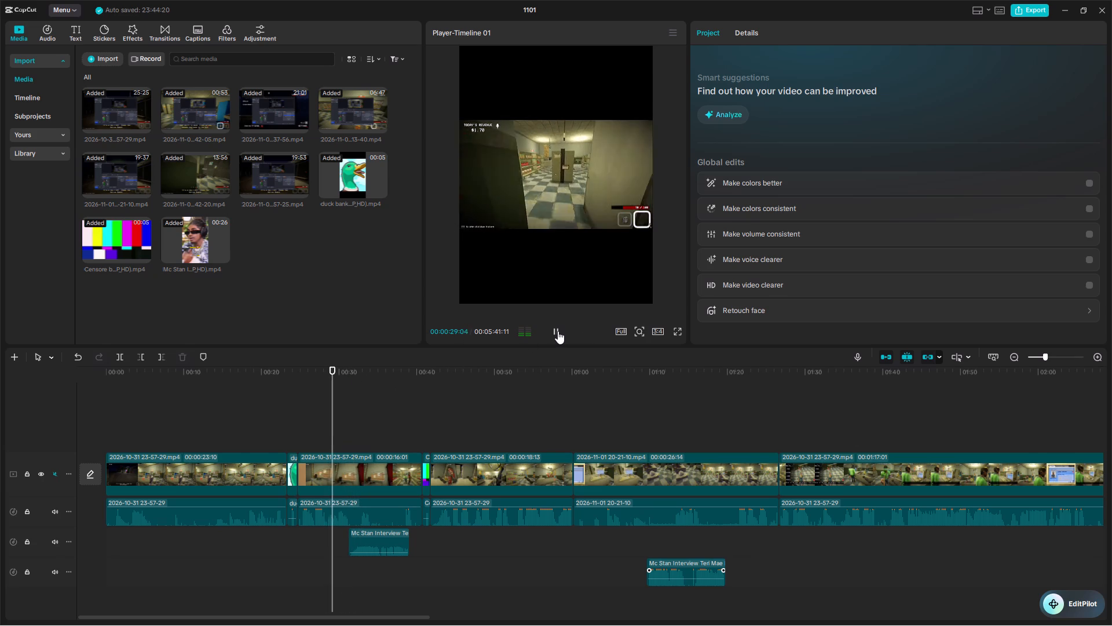
click(558, 331)
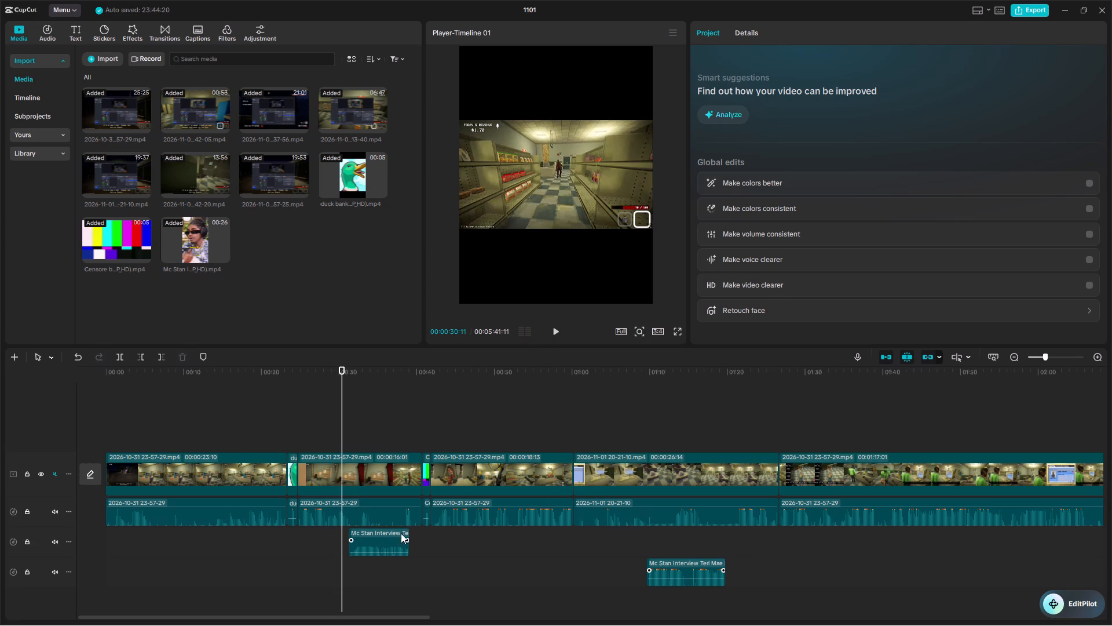
click(555, 336)
click(555, 336)
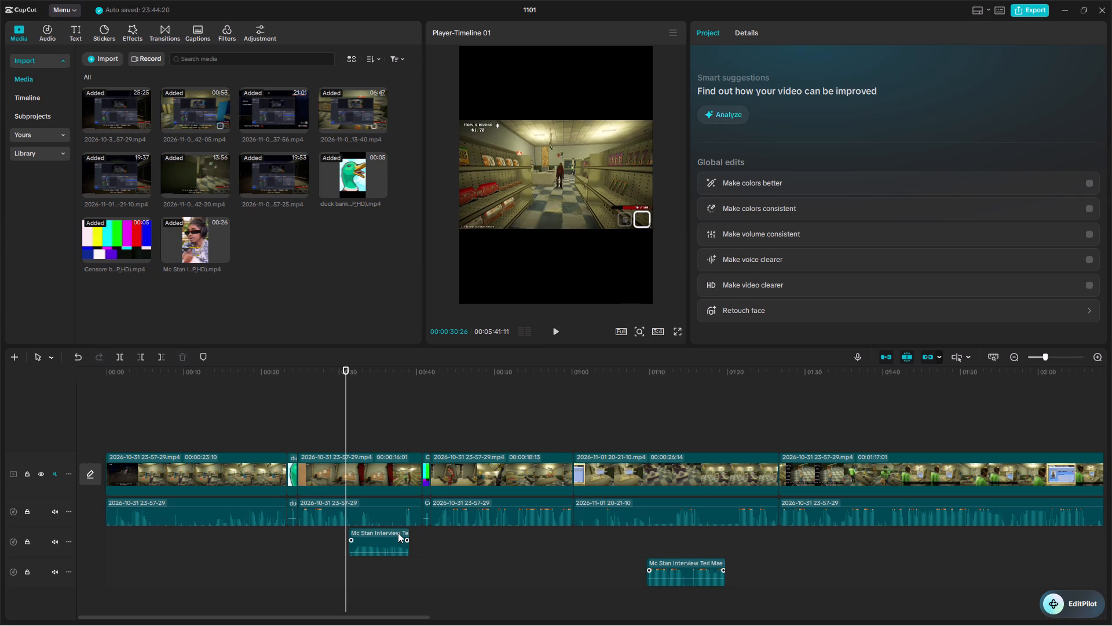
drag(384, 538, 378, 538)
click(445, 551)
Play back from 00:00:27:24 and from 00:00:35:19 to check the interview audio's timing up to the colour-bars clip.
drag(447, 377, 322, 412)
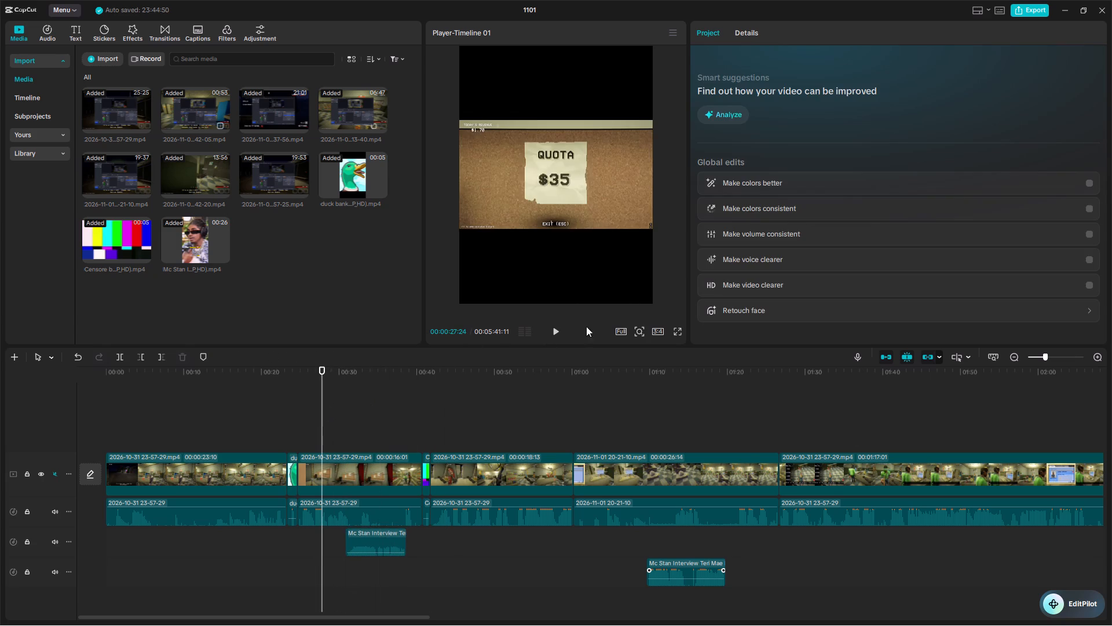
click(554, 331)
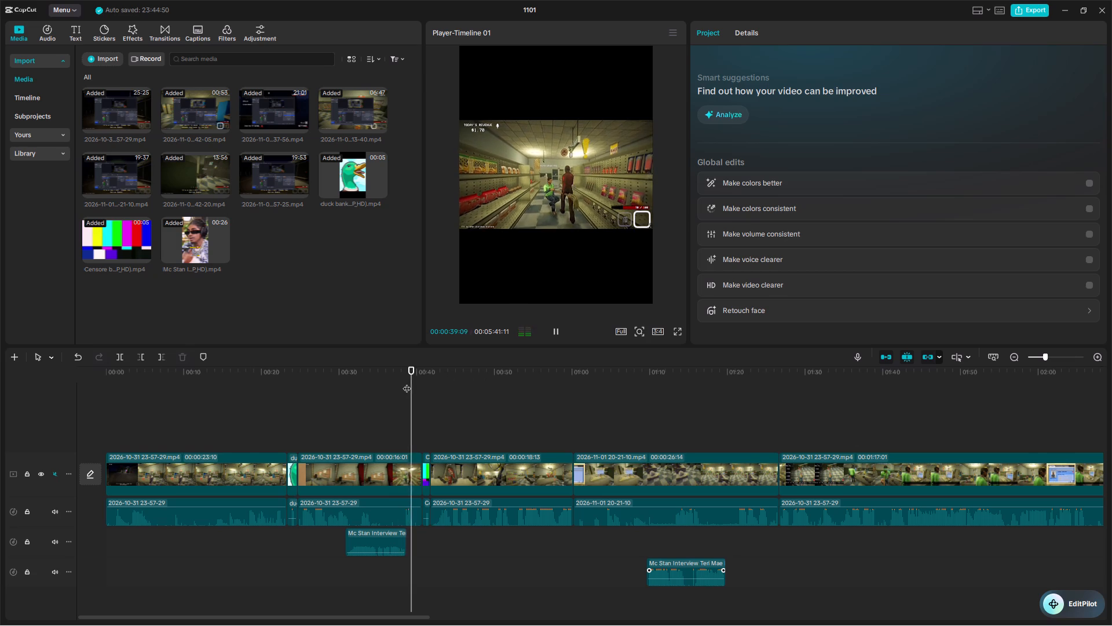
drag(430, 381, 412, 387)
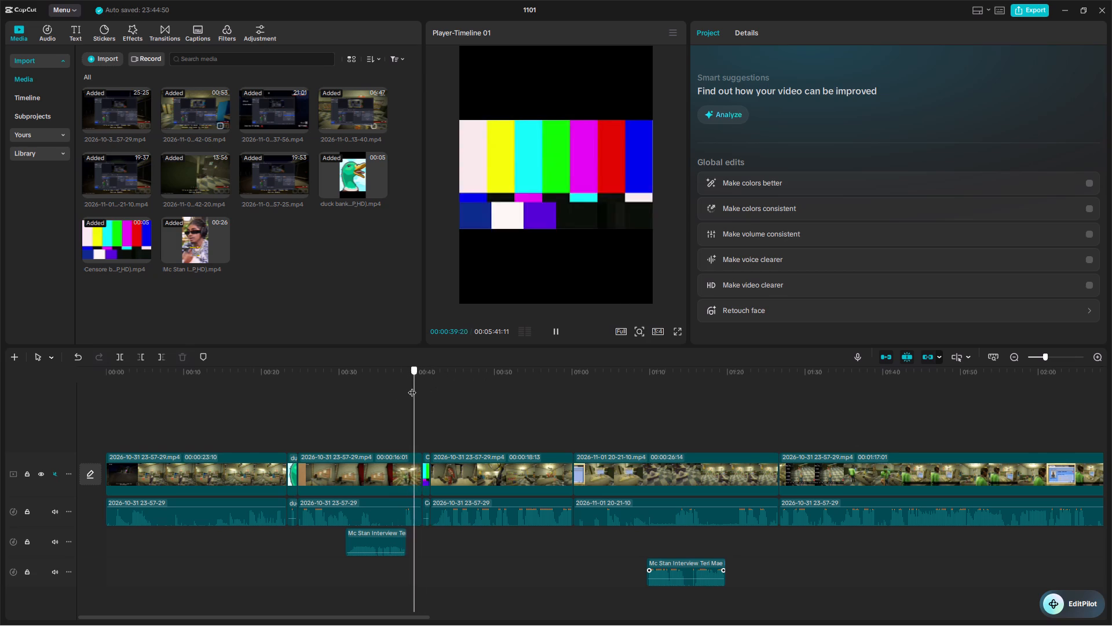
drag(412, 387, 383, 402)
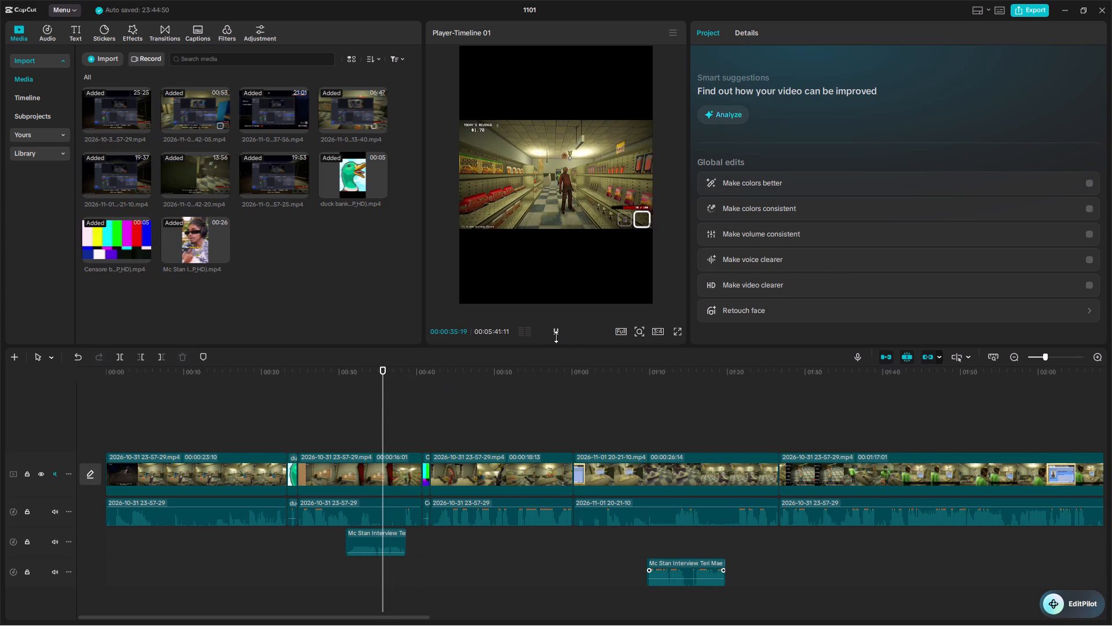
click(556, 337)
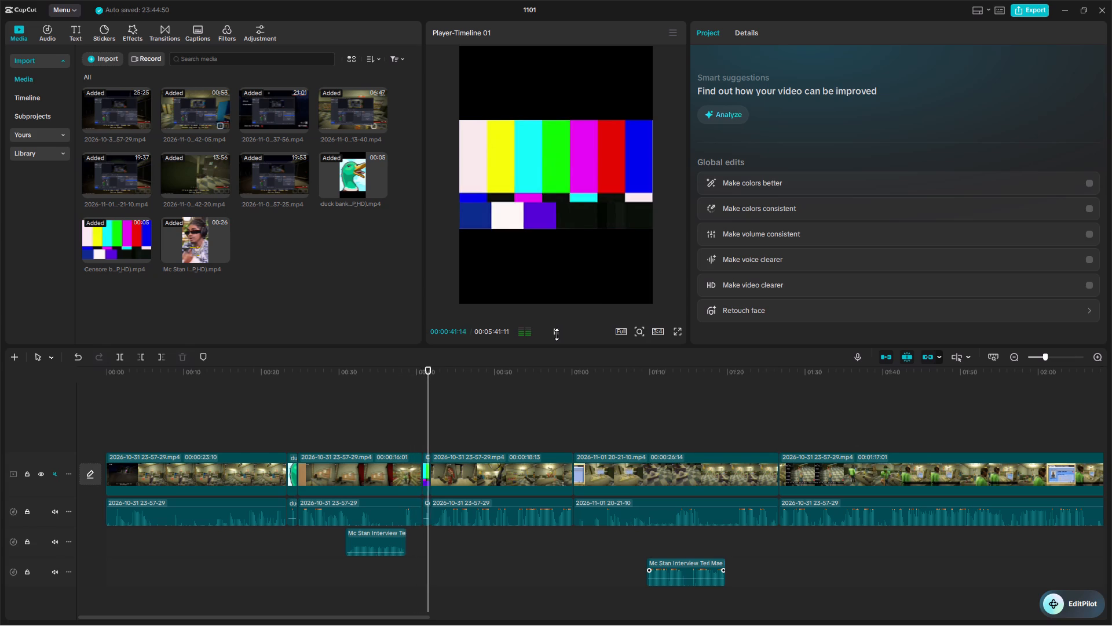
click(557, 334)
Replay the start of the interview audio from about 00:00:31 and split the main gameplay video at 00:00:32:00.
drag(426, 377, 345, 395)
click(557, 334)
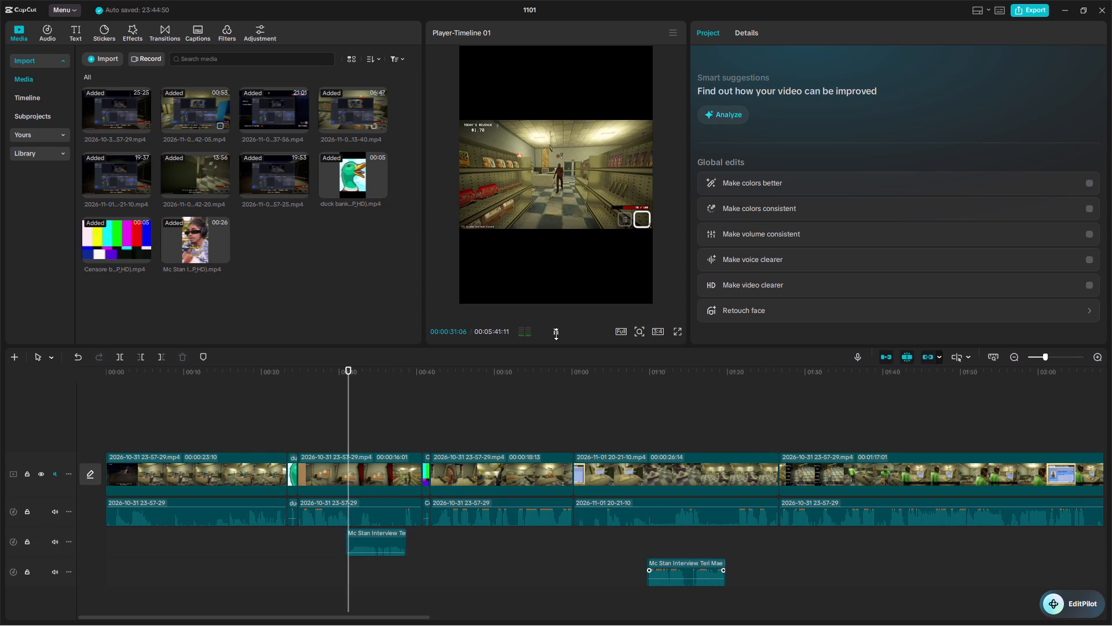
click(556, 334)
drag(354, 374, 353, 374)
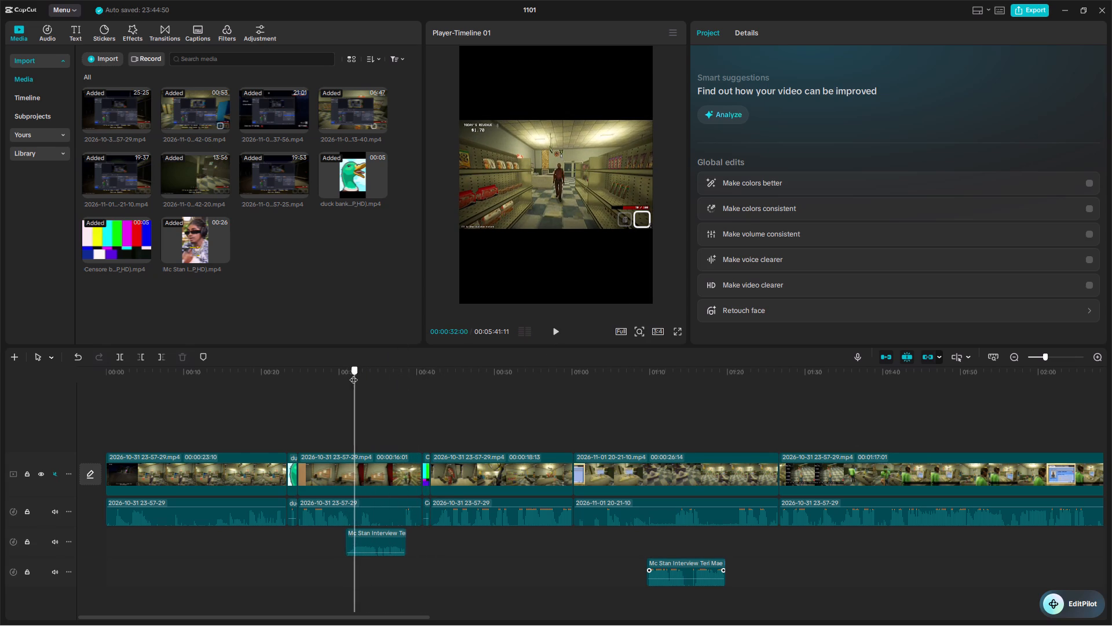
drag(353, 374, 345, 376)
click(554, 329)
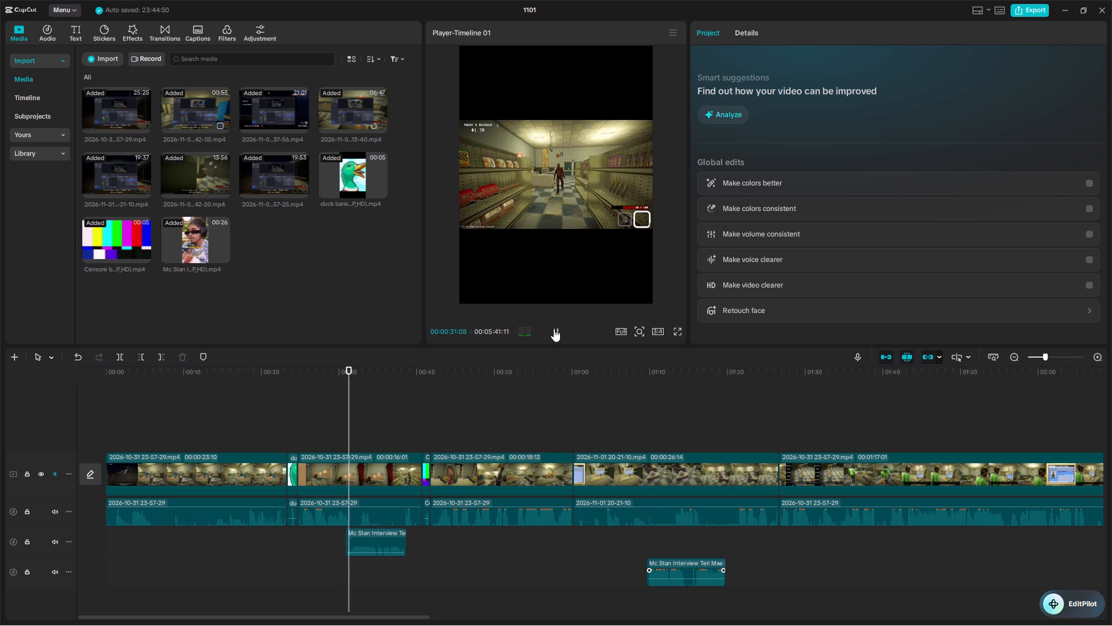
click(554, 329)
double_click(554, 329)
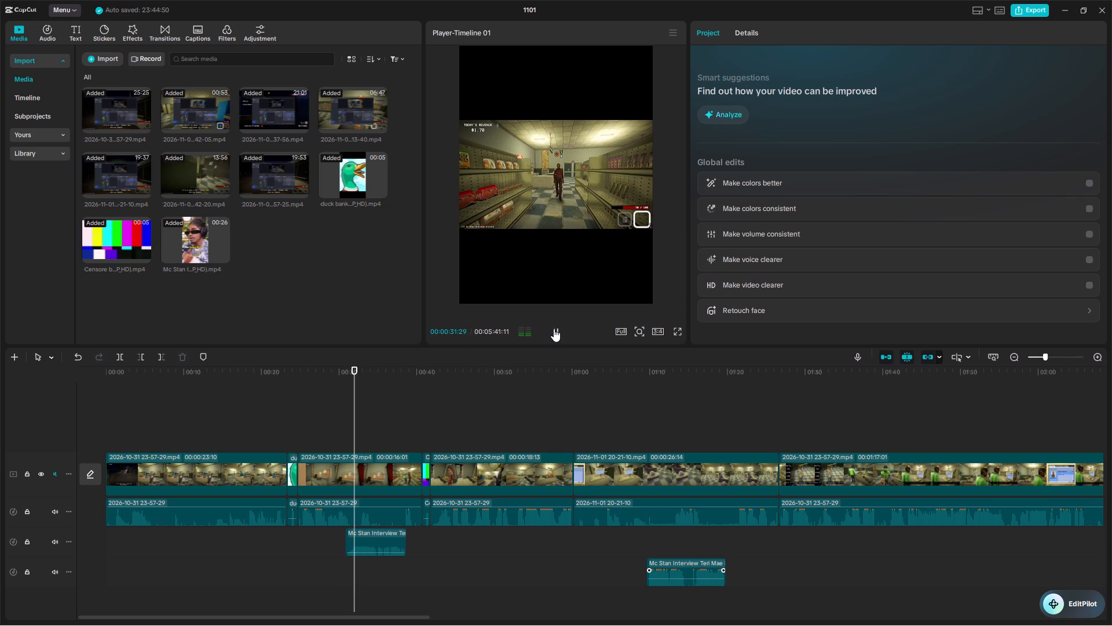
click(122, 361)
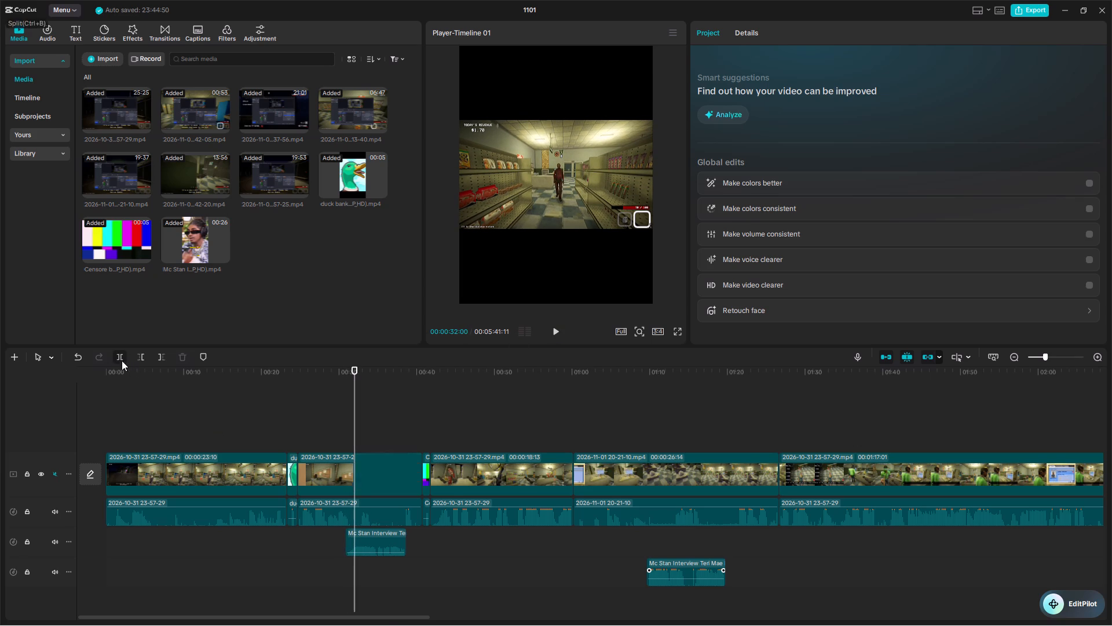
Copy the first Mc Stan interview audio segment and paste the duplicate directly after it at 00:00:38:20.
click(502, 585)
click(350, 543)
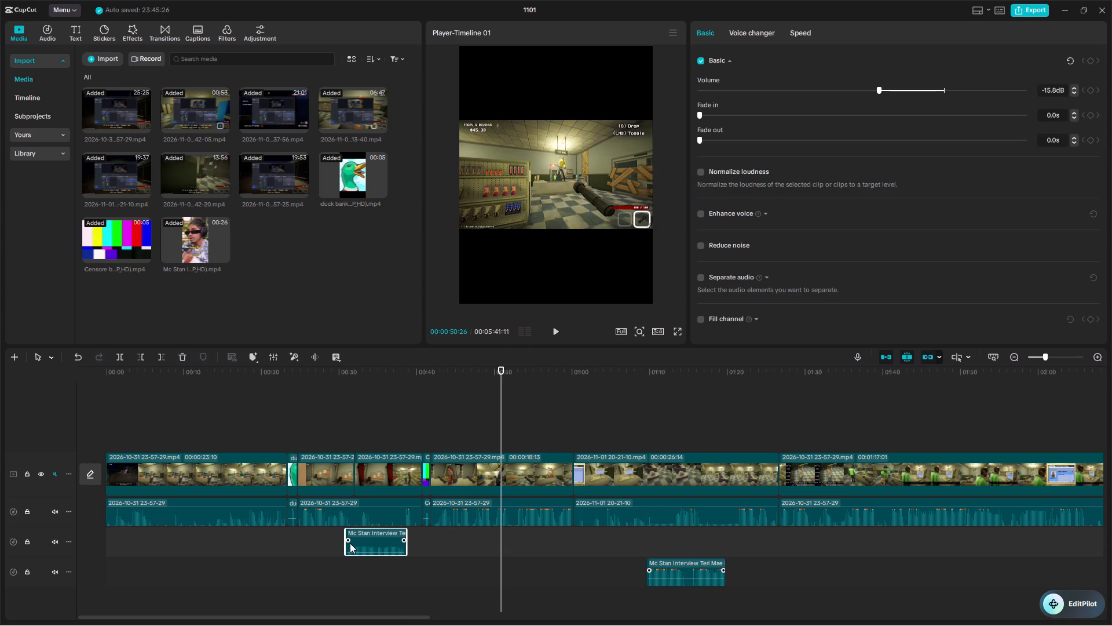
right_click(365, 543)
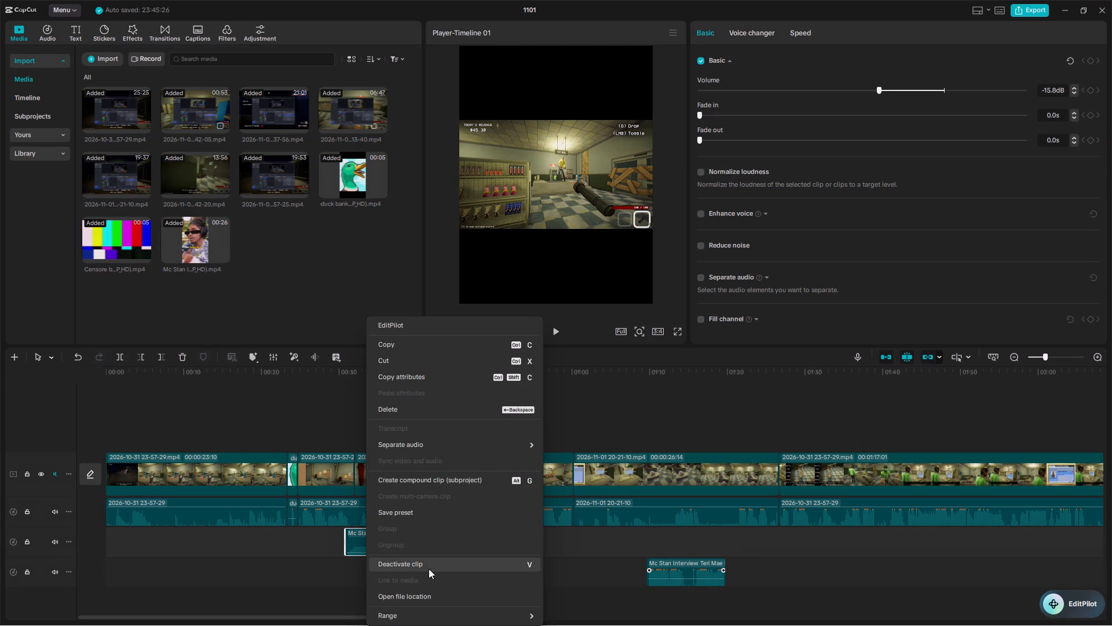
scroll(436, 566, down, 3)
click(594, 560)
click(372, 545)
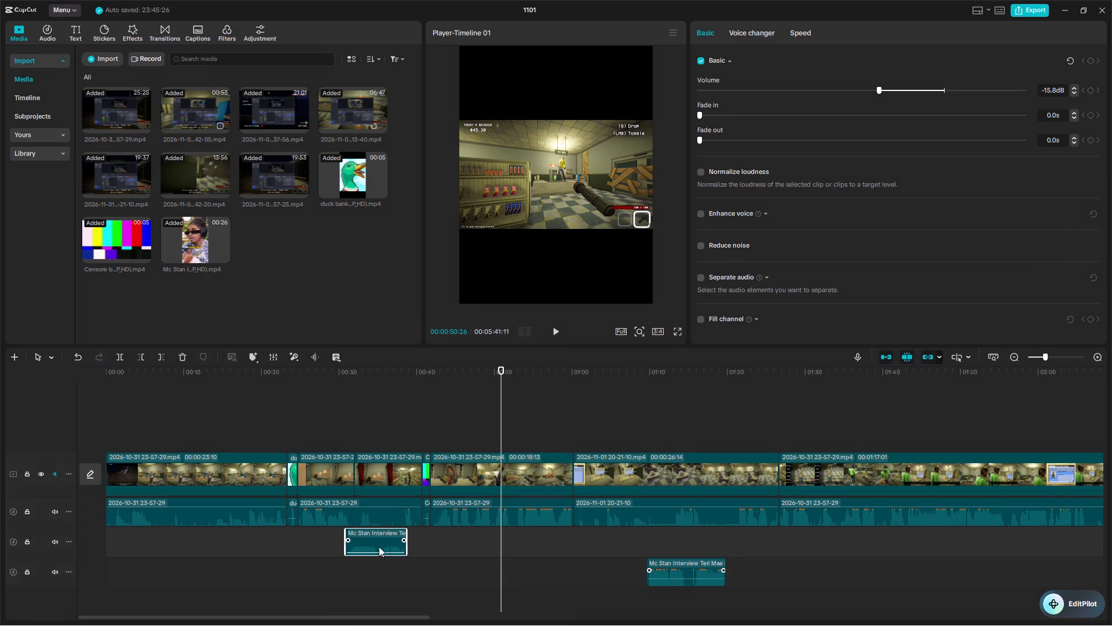
key(ctrl+c)
click(436, 569)
click(407, 580)
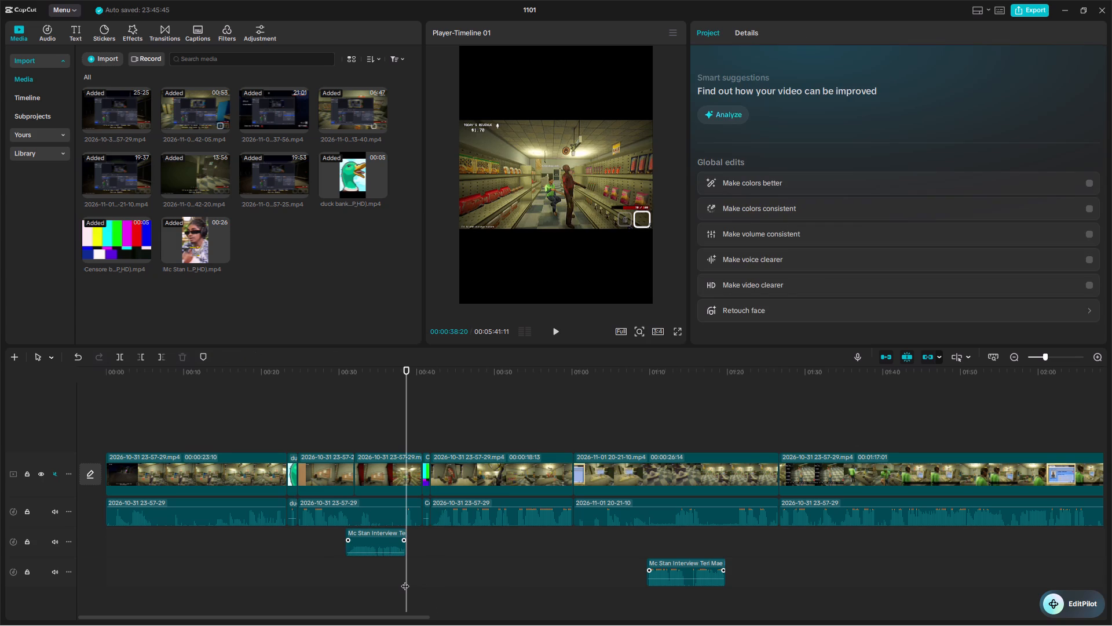
key(ctrl+v)
click(433, 539)
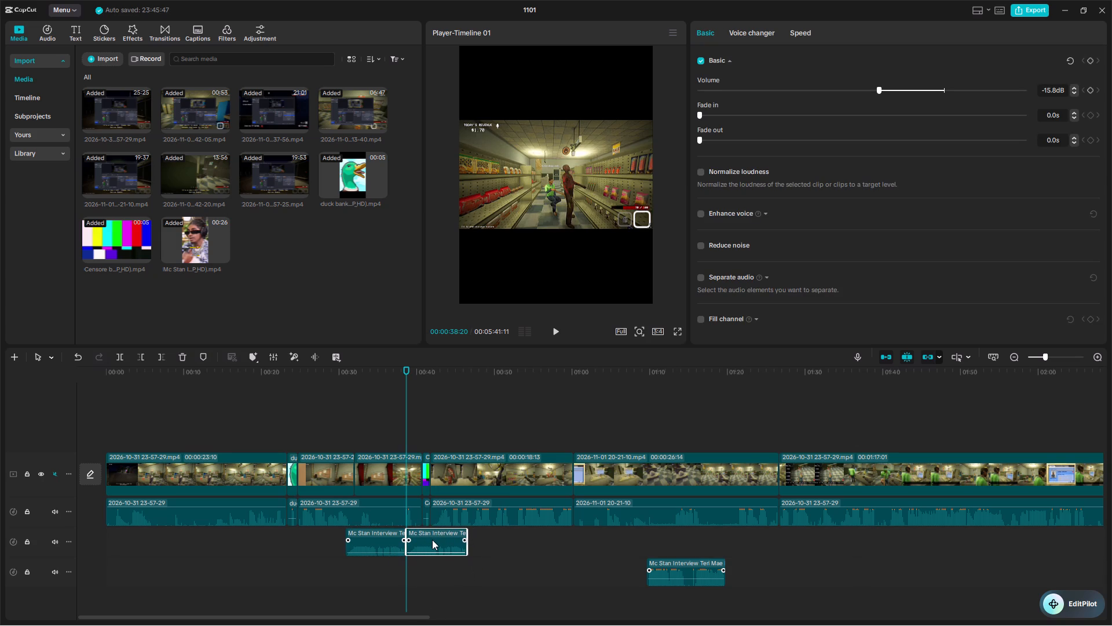
Play back from about 00:00:31 to 00:00:39:19 and move the pasted interview copy to the lower audio track, starting at about 00:00:37.
drag(405, 397, 345, 410)
click(548, 328)
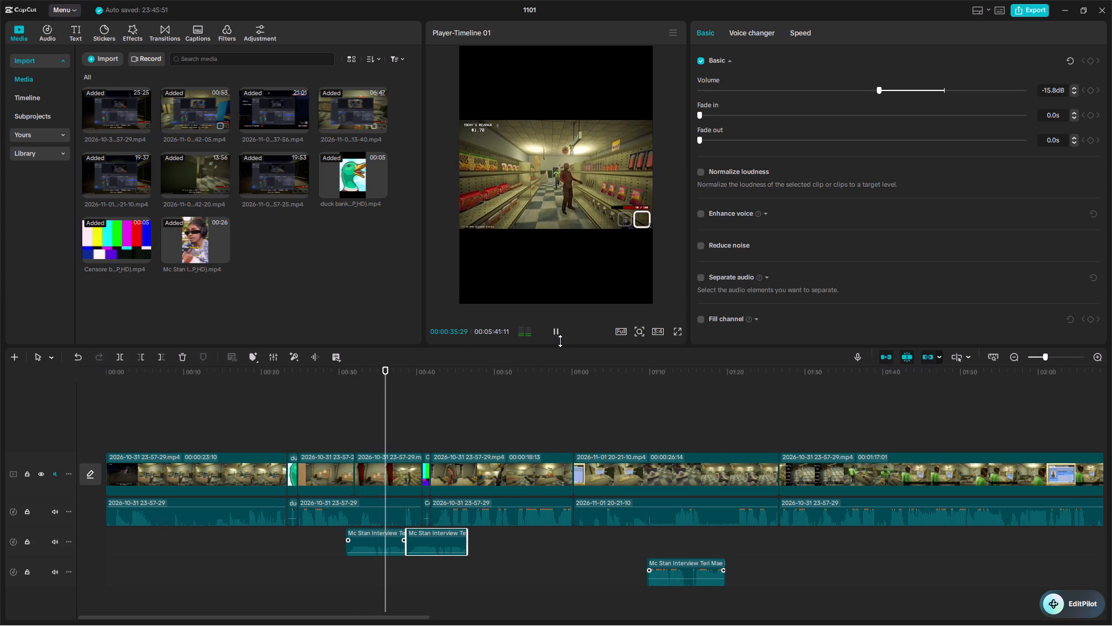
click(557, 334)
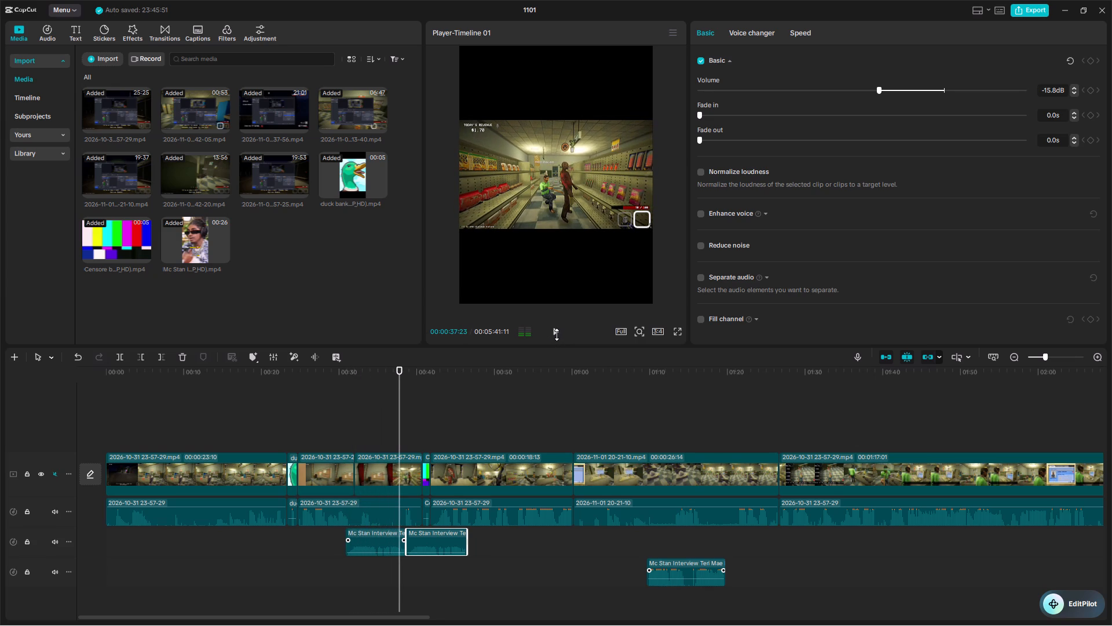
click(557, 334)
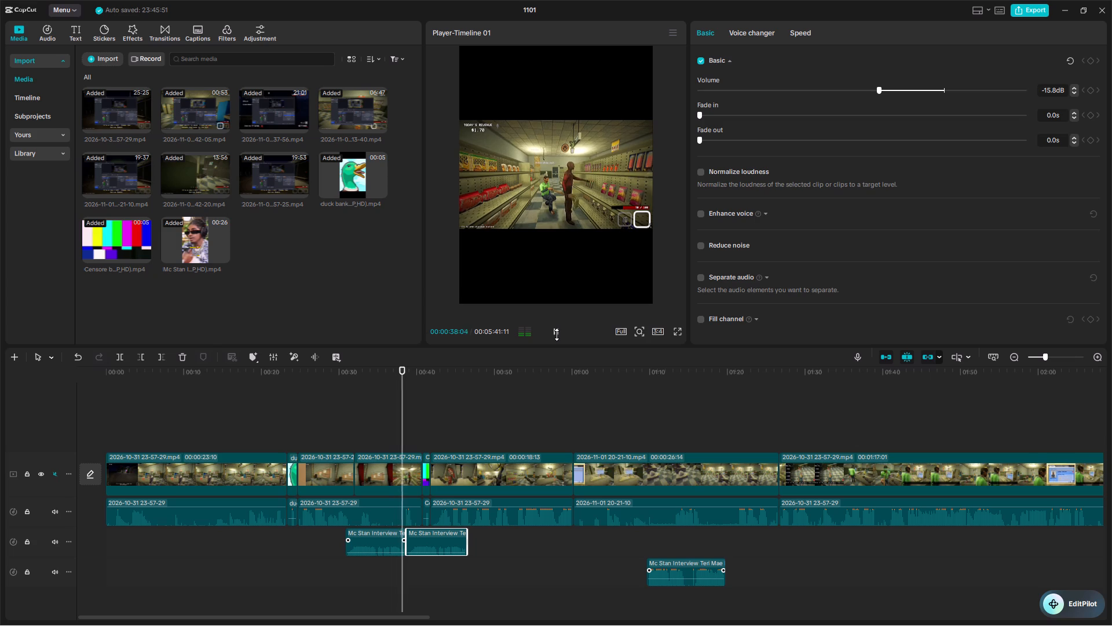
click(557, 334)
double_click(557, 336)
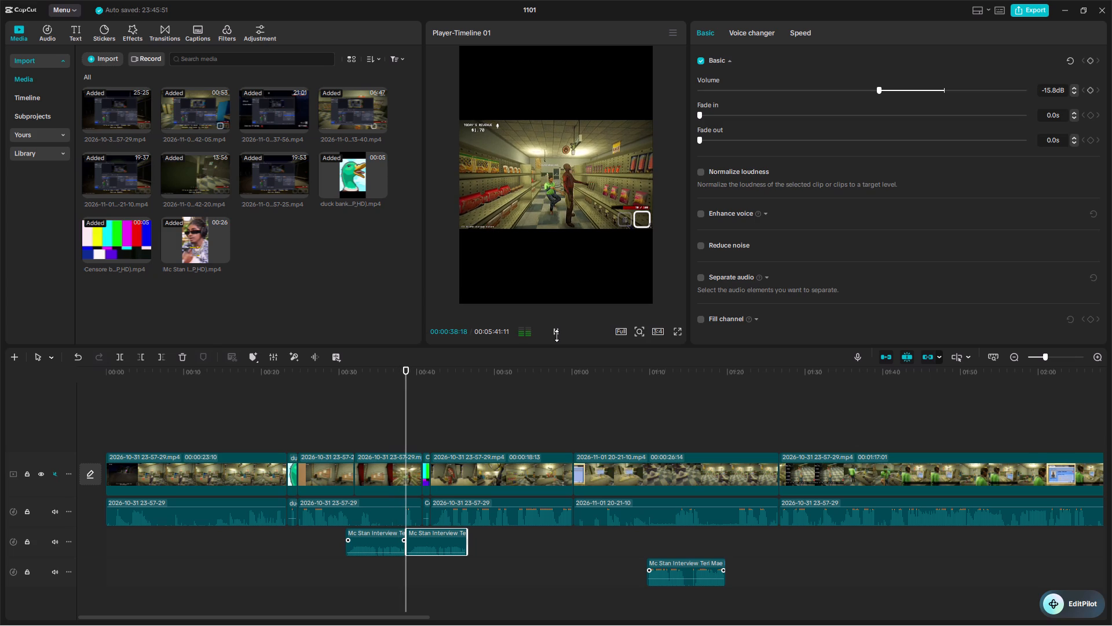
click(557, 336)
click(557, 336)
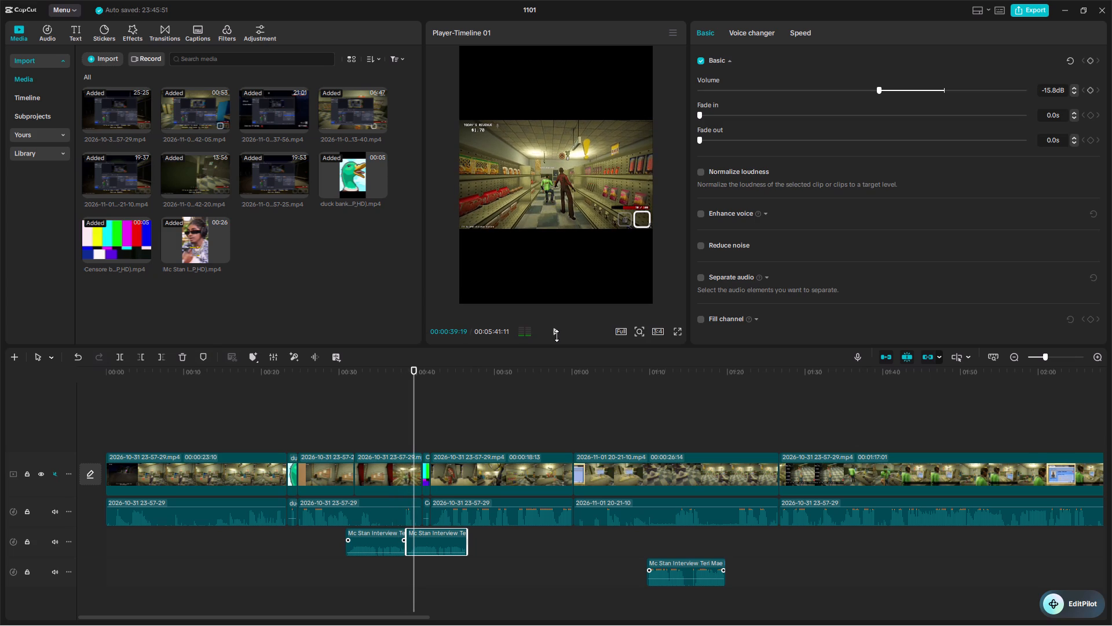
drag(429, 546, 419, 576)
Play back the join between the two interview segments and shift the lower copy later to start where the first one ends.
drag(415, 394, 368, 396)
click(553, 335)
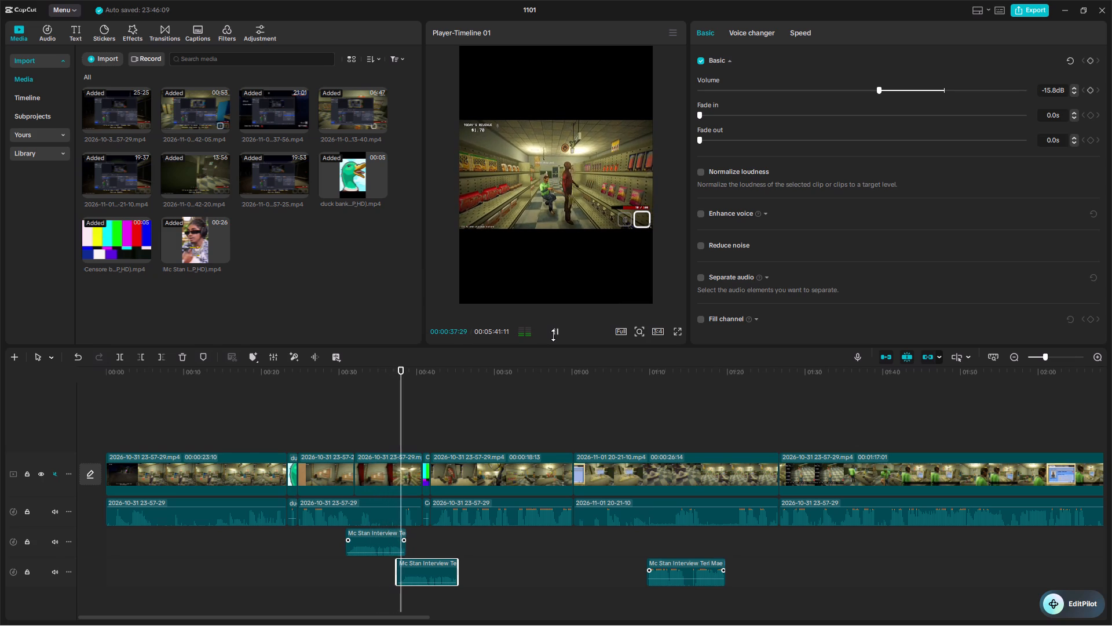
click(553, 335)
click(418, 577)
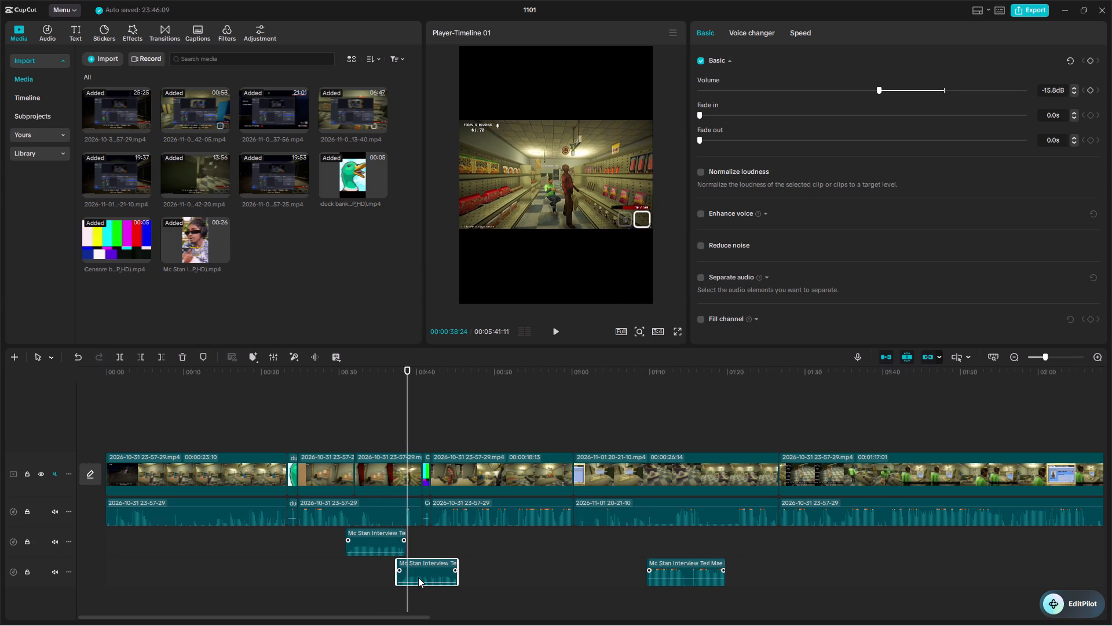
click(420, 573)
drag(409, 395, 383, 395)
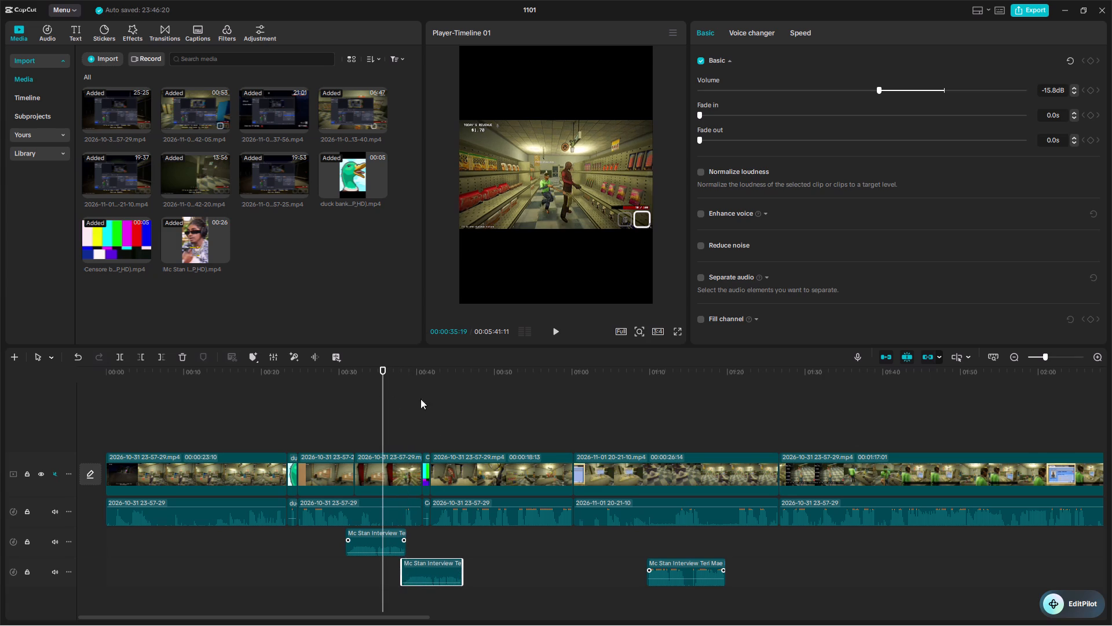
click(553, 327)
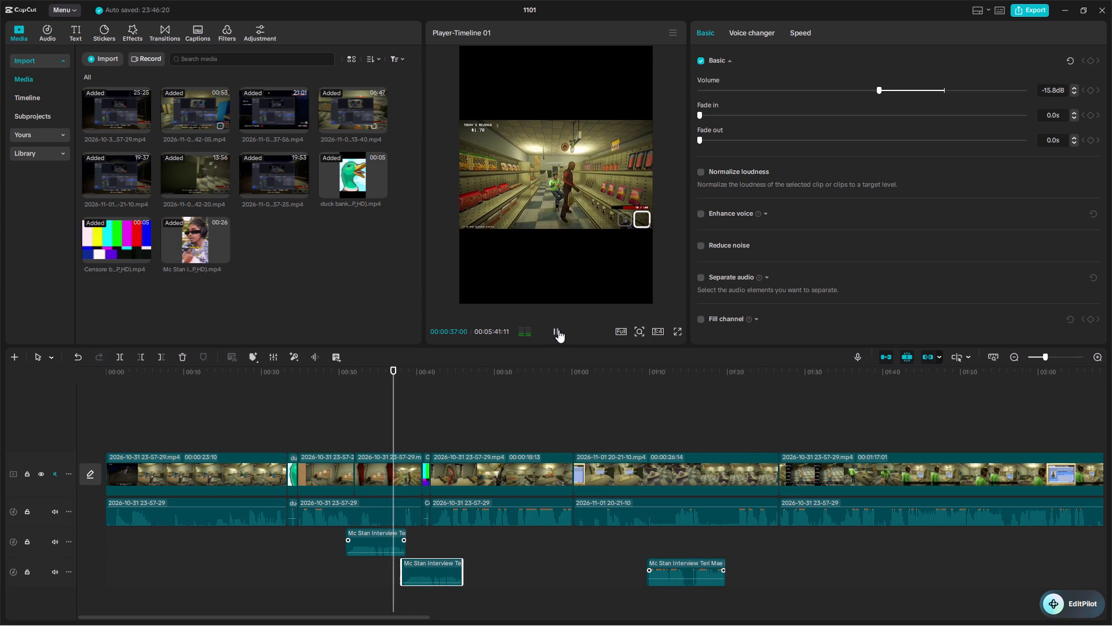
click(561, 330)
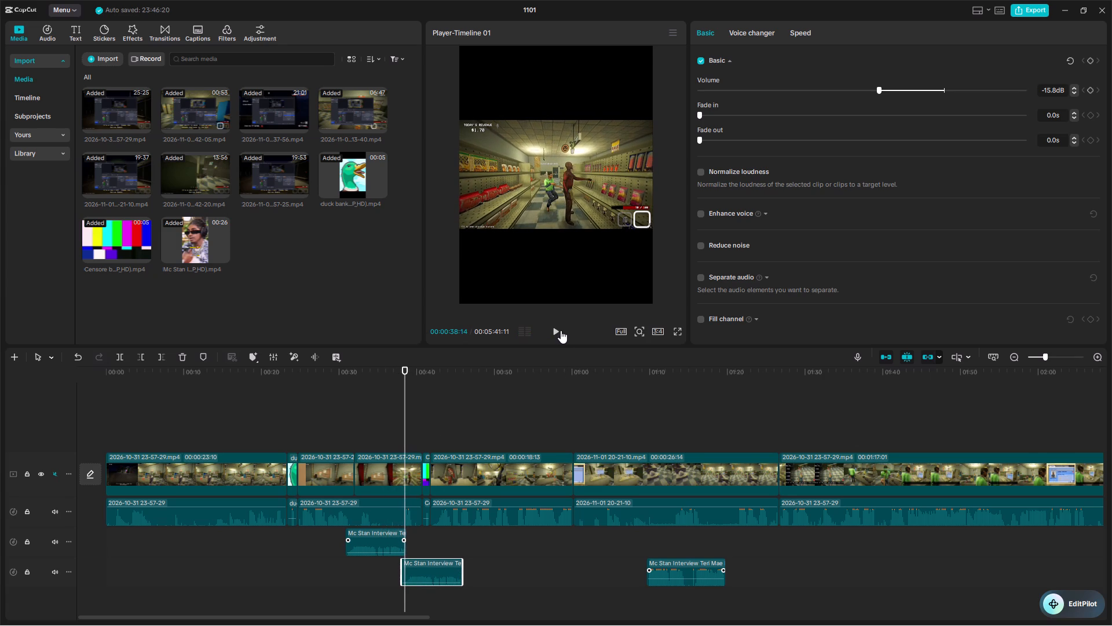
drag(418, 569, 423, 569)
Play back from 00:00:36:14 and around 00:00:39, and split the main gameplay video at 00:00:39:17, before the colour-bars clip.
click(422, 549)
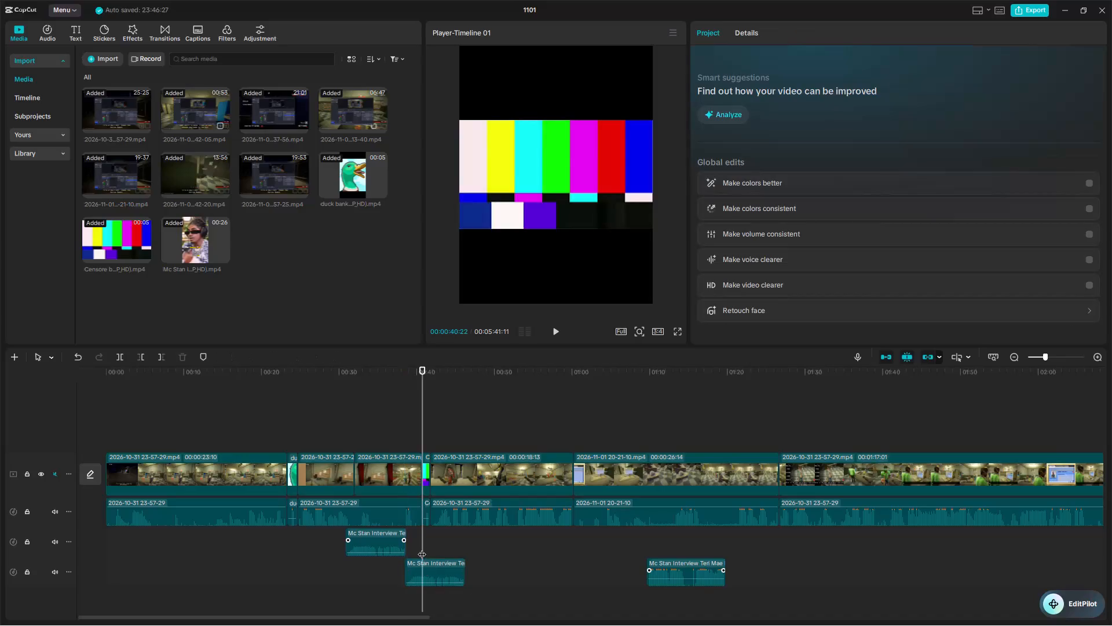
drag(422, 537, 389, 533)
click(563, 341)
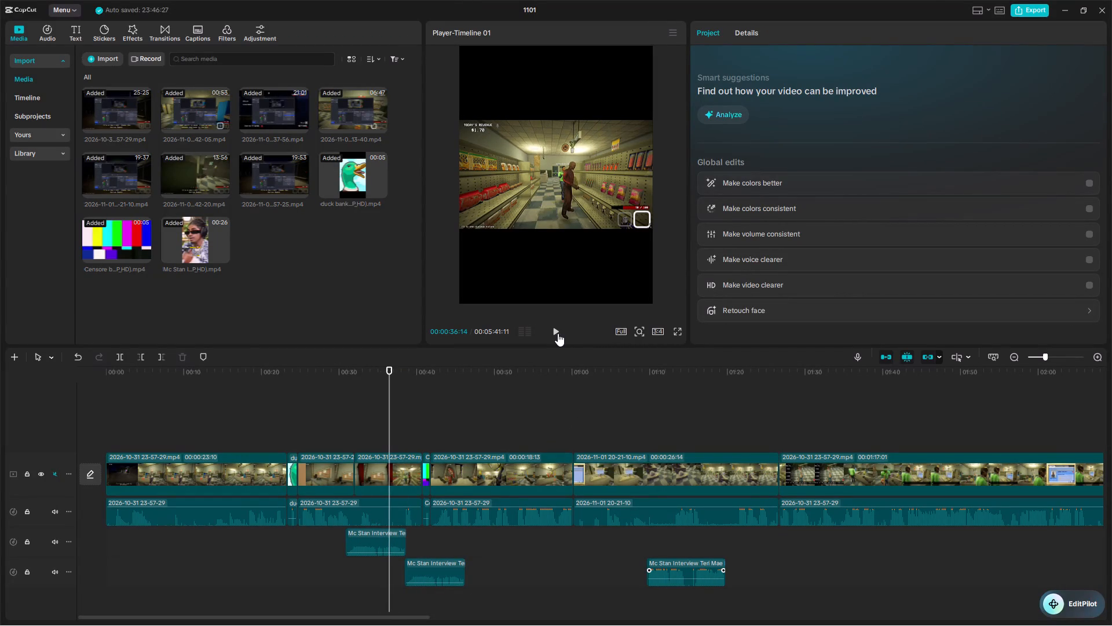
click(557, 333)
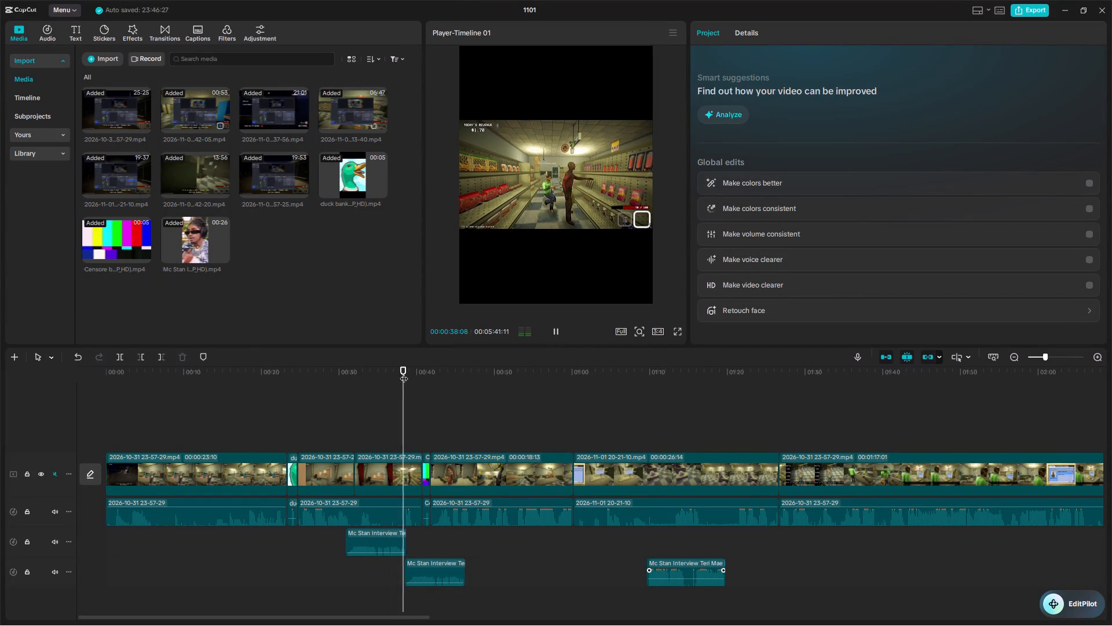
click(409, 373)
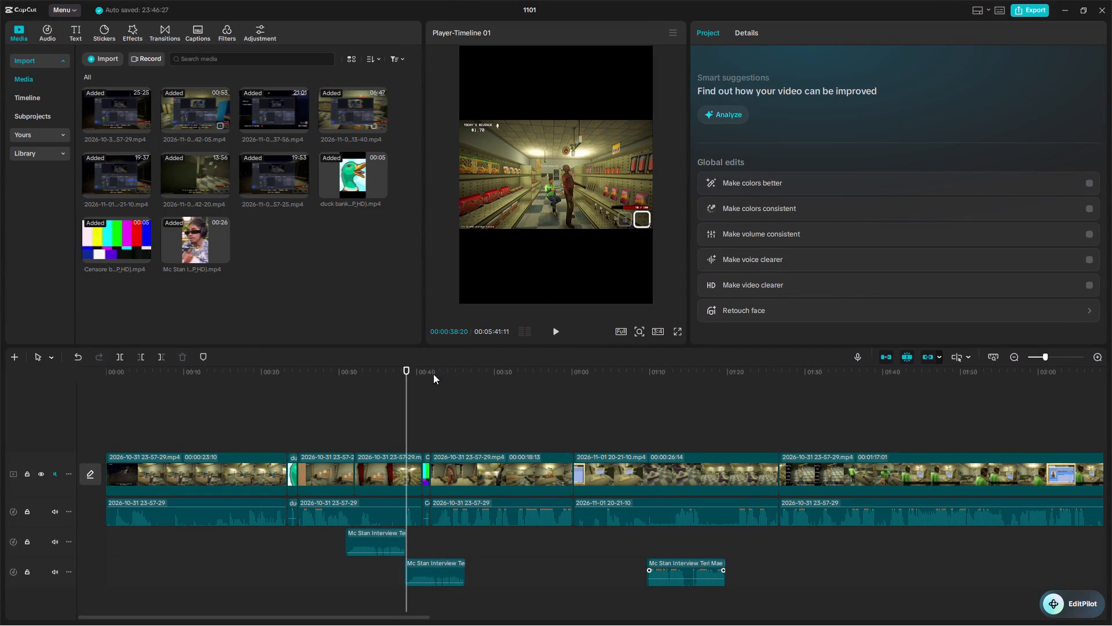
click(561, 332)
click(561, 332)
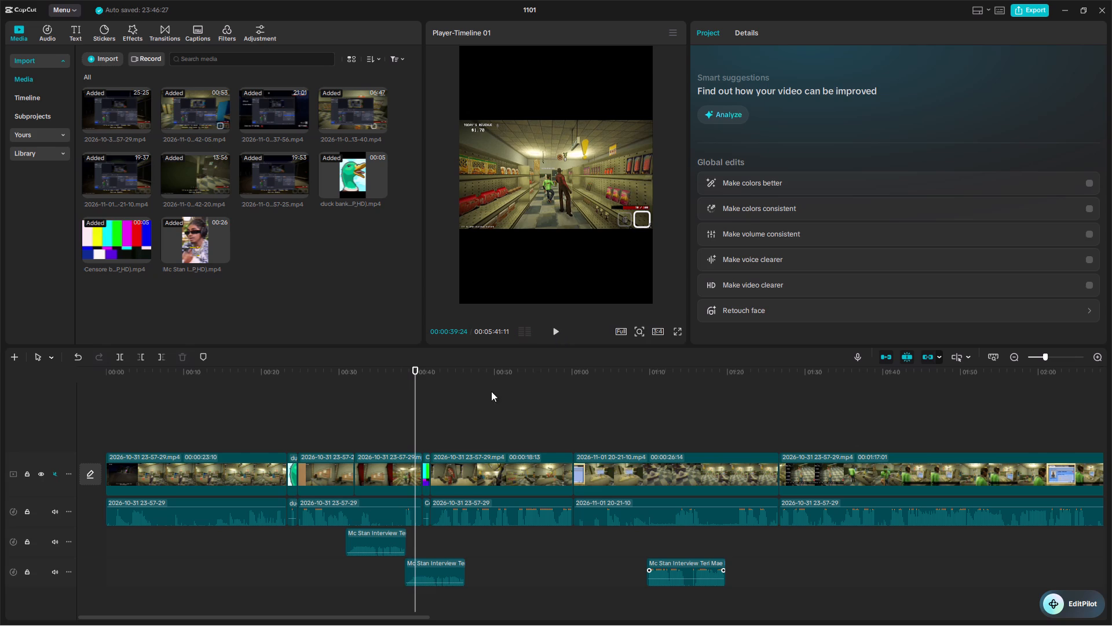
click(411, 378)
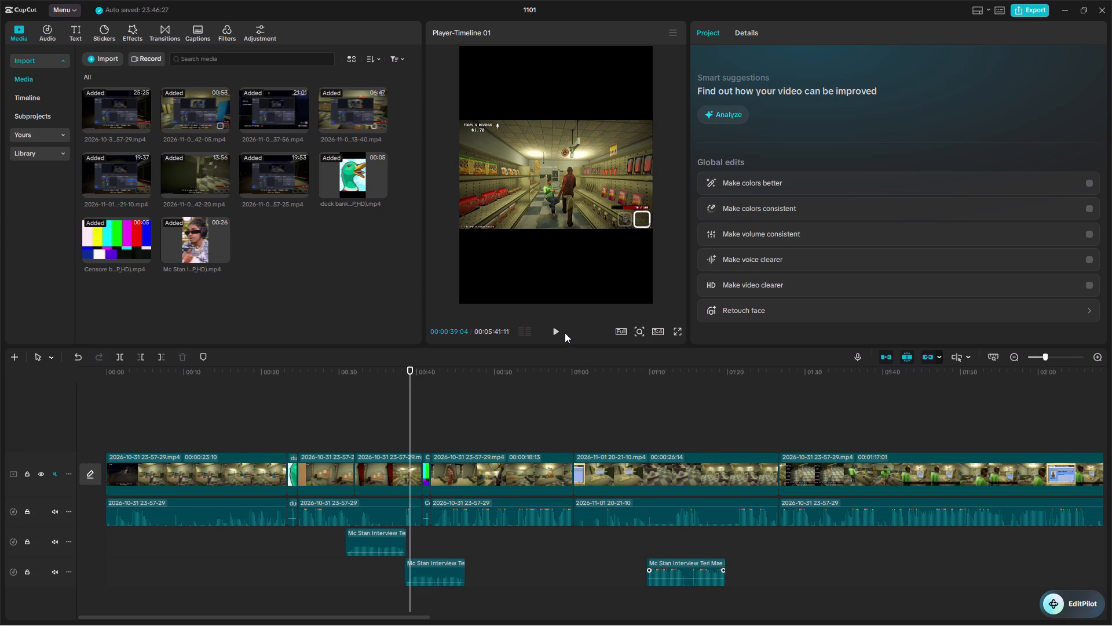
click(551, 333)
click(553, 333)
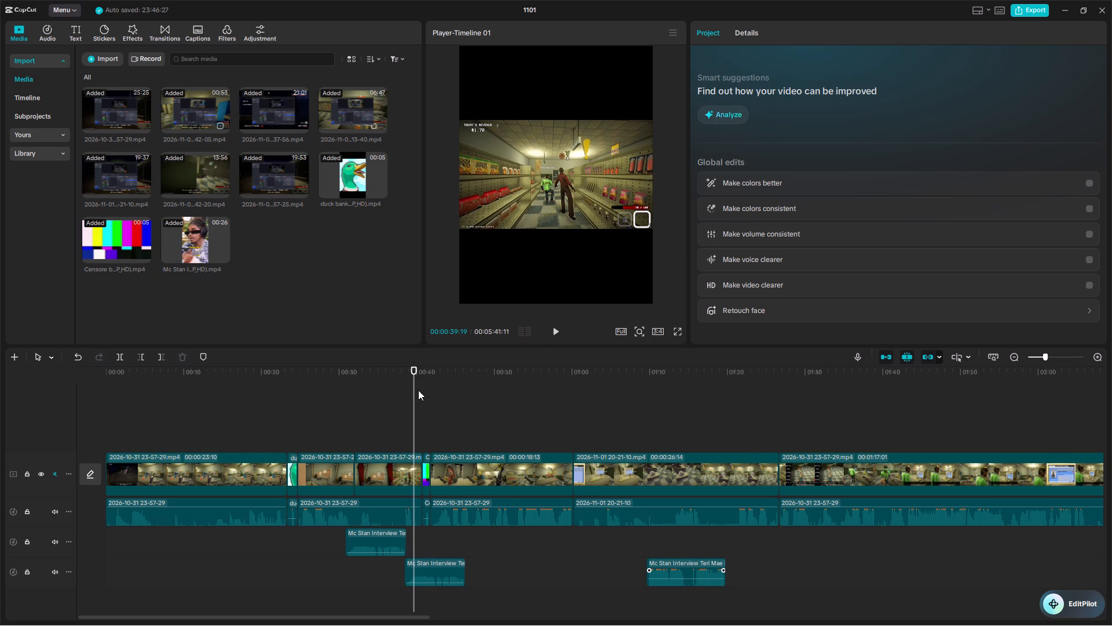
drag(426, 390, 420, 393)
click(412, 388)
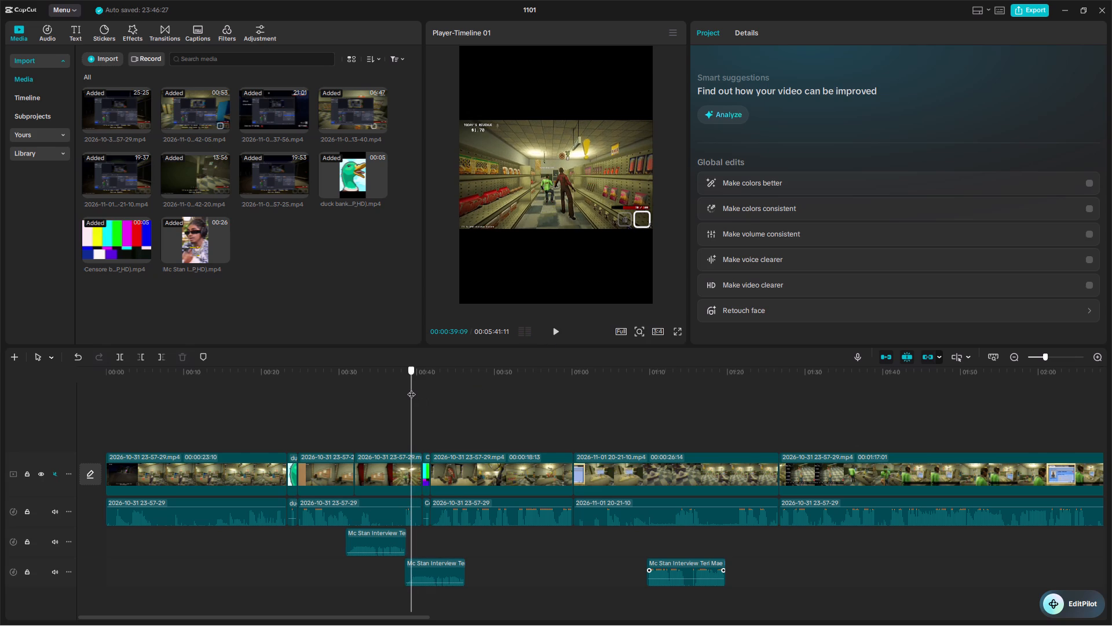
double_click(559, 338)
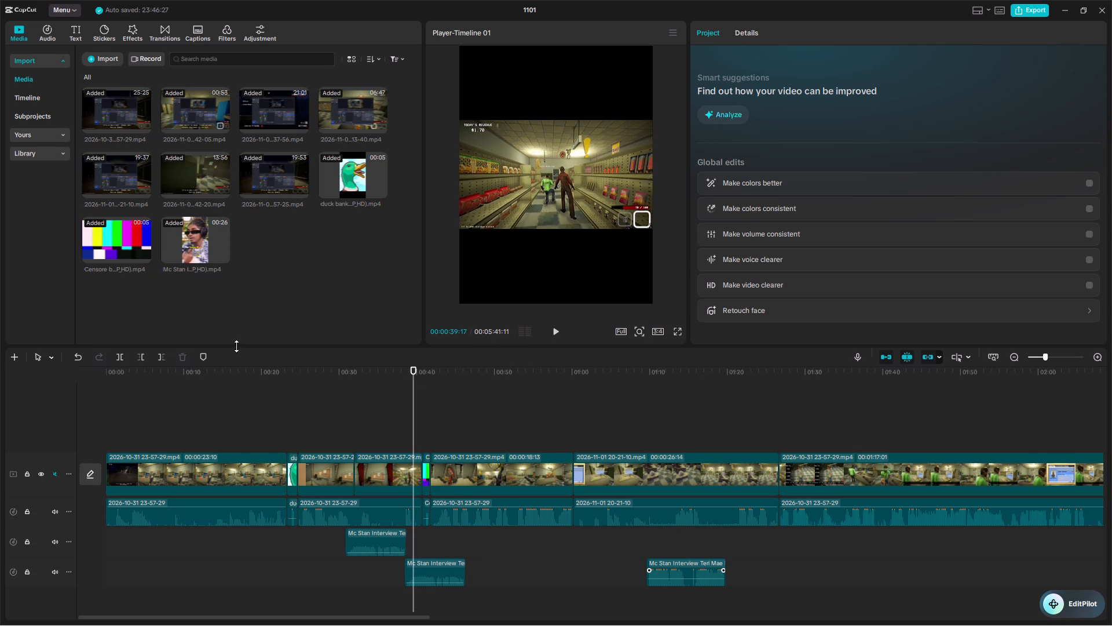
click(123, 362)
Play back the lower interview copy from 00:00:38:14, split it at 00:00:39:14 and delete the part after the cut.
click(510, 556)
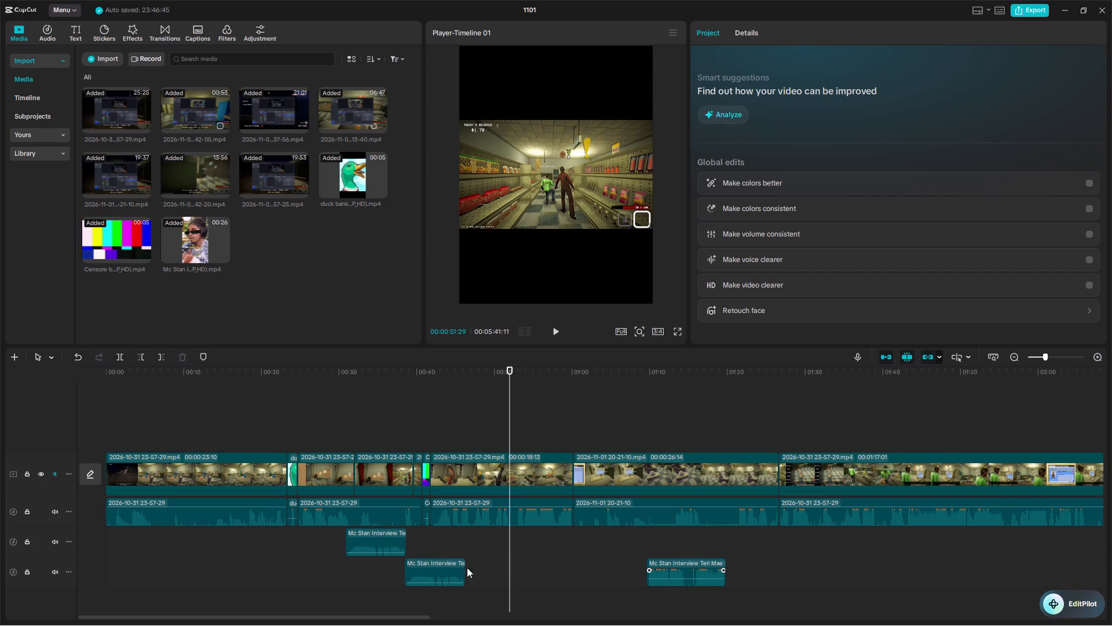
click(424, 572)
drag(507, 378, 403, 434)
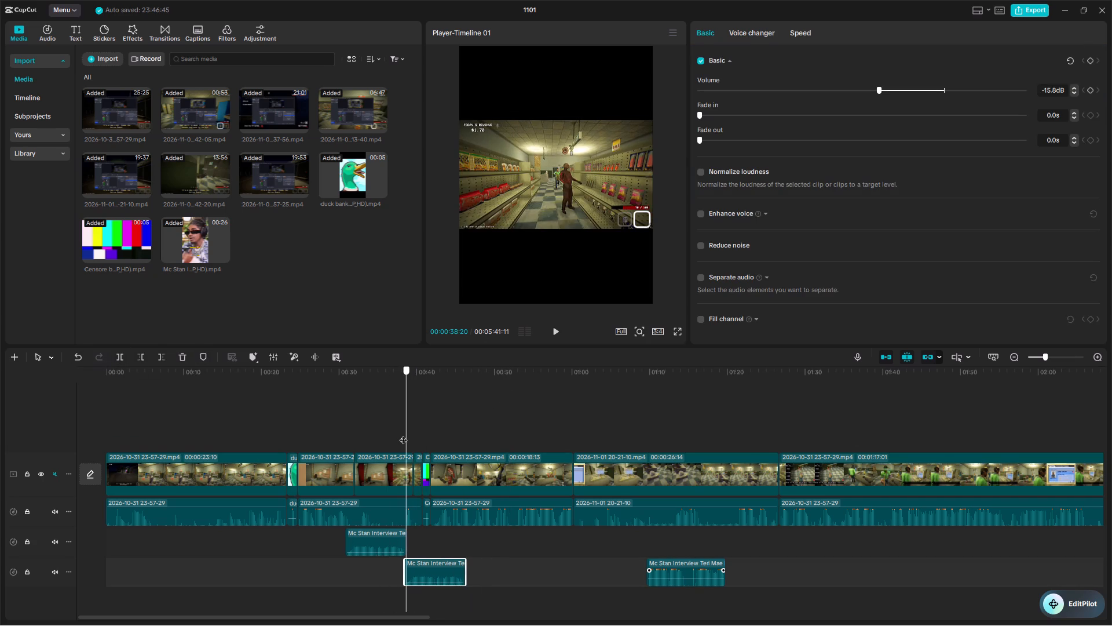
drag(403, 434, 403, 434)
click(554, 337)
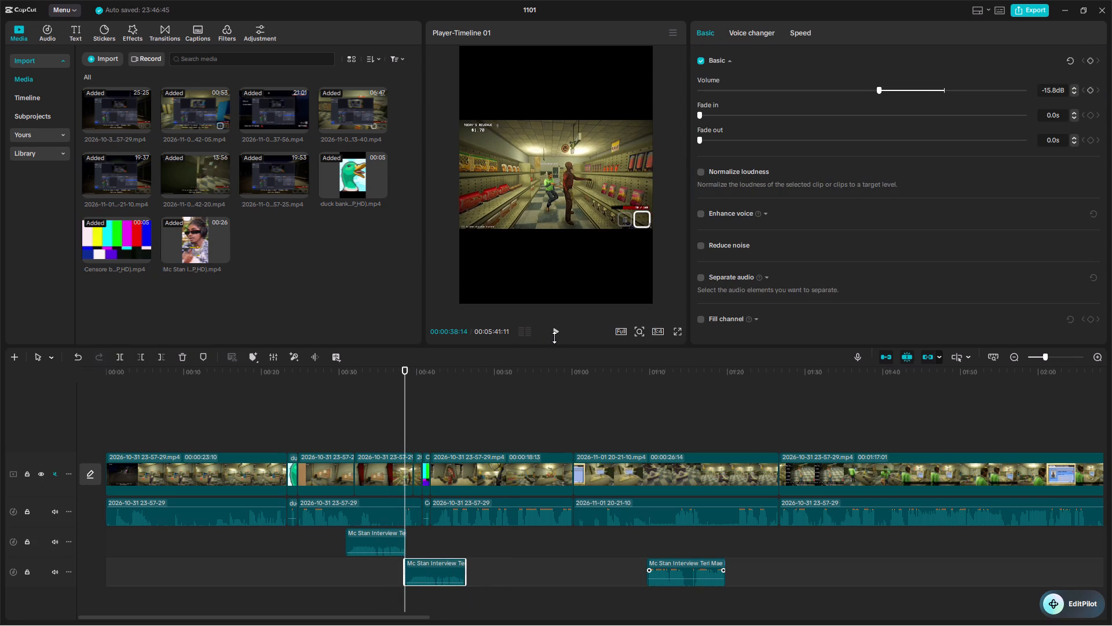
click(556, 337)
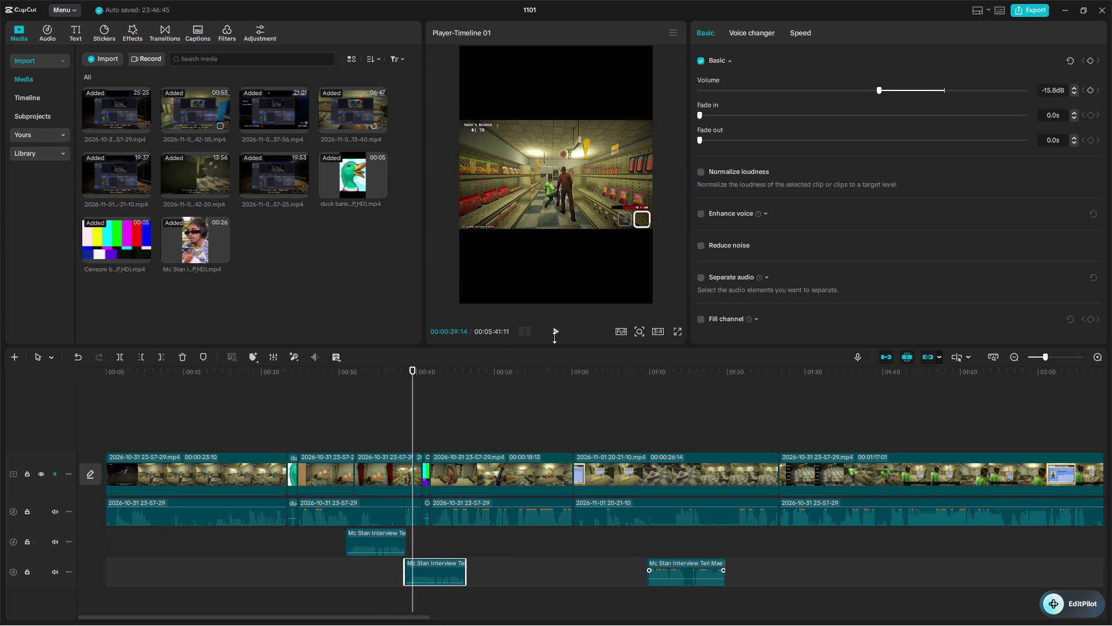
click(118, 359)
click(432, 572)
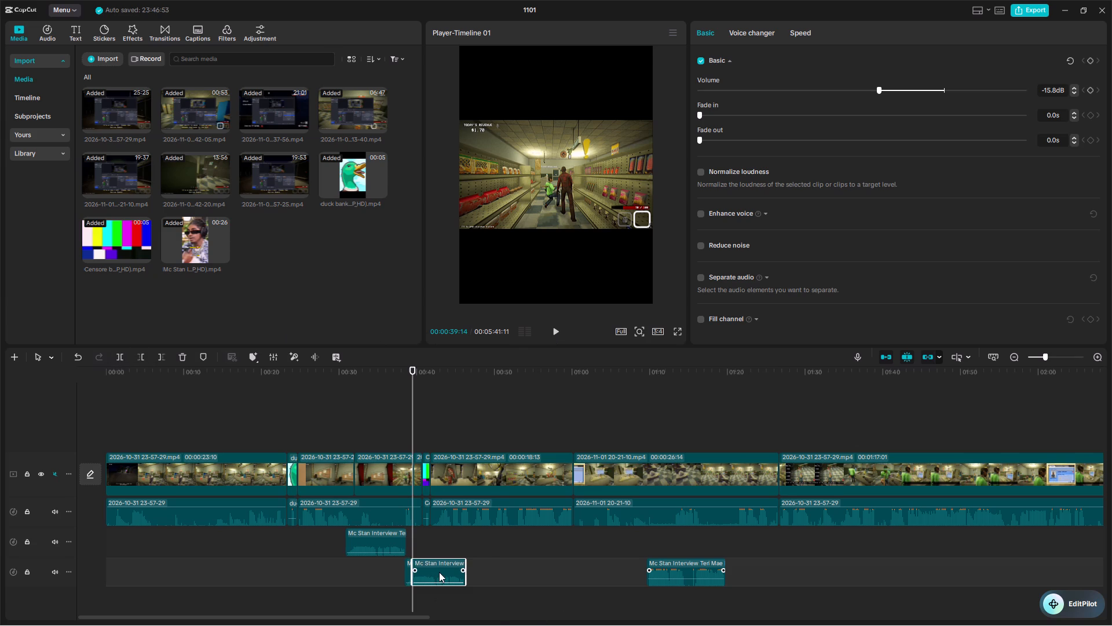
key(BackSpace)
Play back from 00:00:33:19 to check the trimmed interview audio and following gameplay up to the next clip at 00:01:00:06.
drag(413, 395, 367, 395)
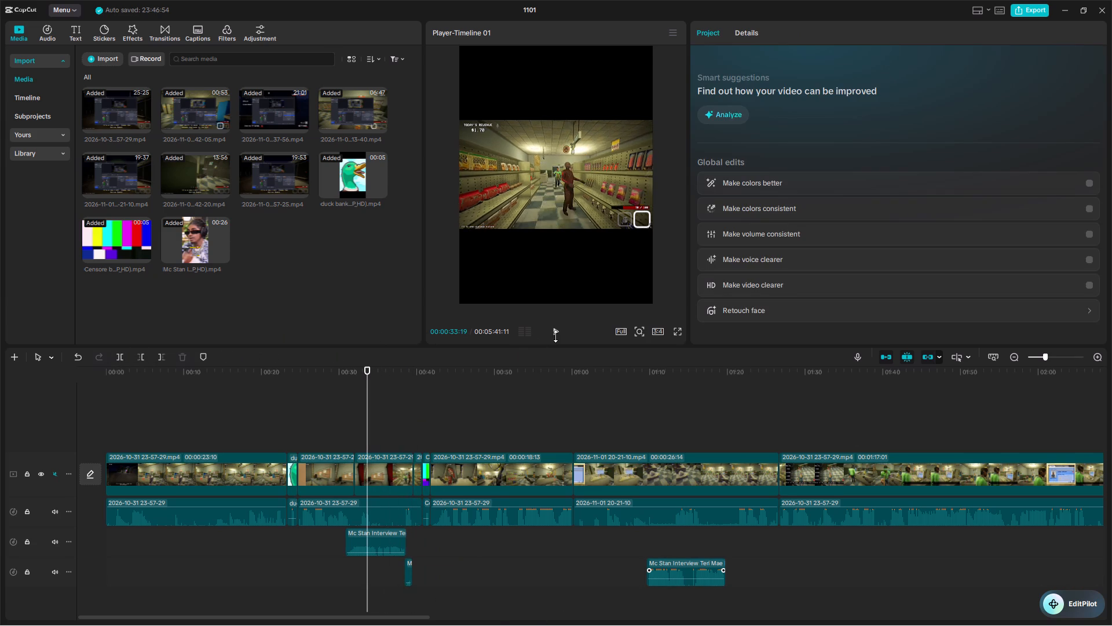
click(555, 336)
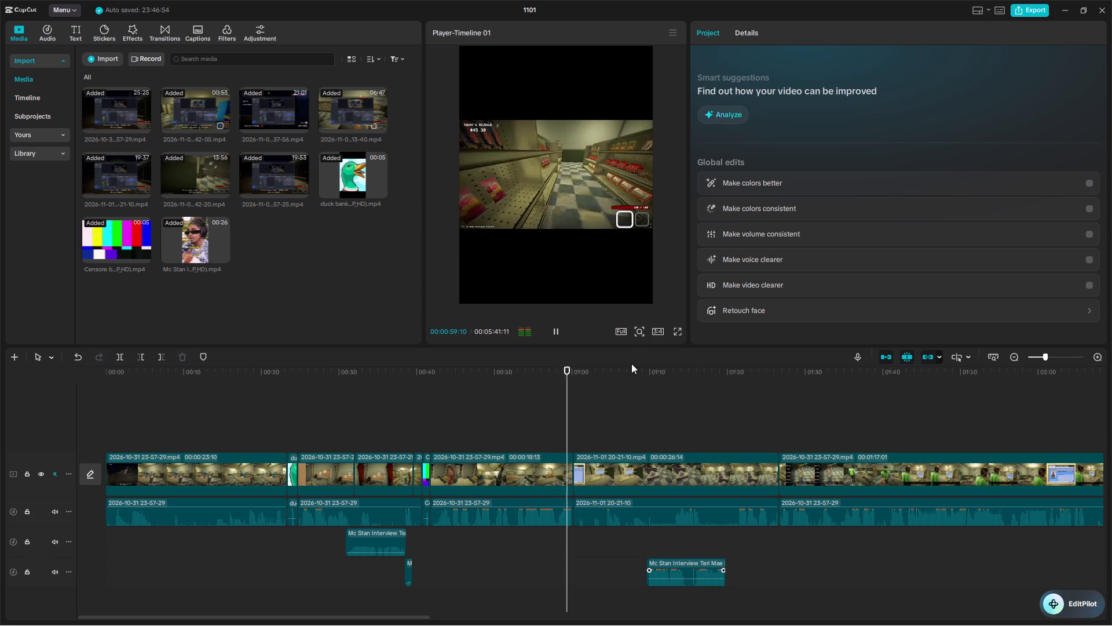
drag(581, 376, 572, 381)
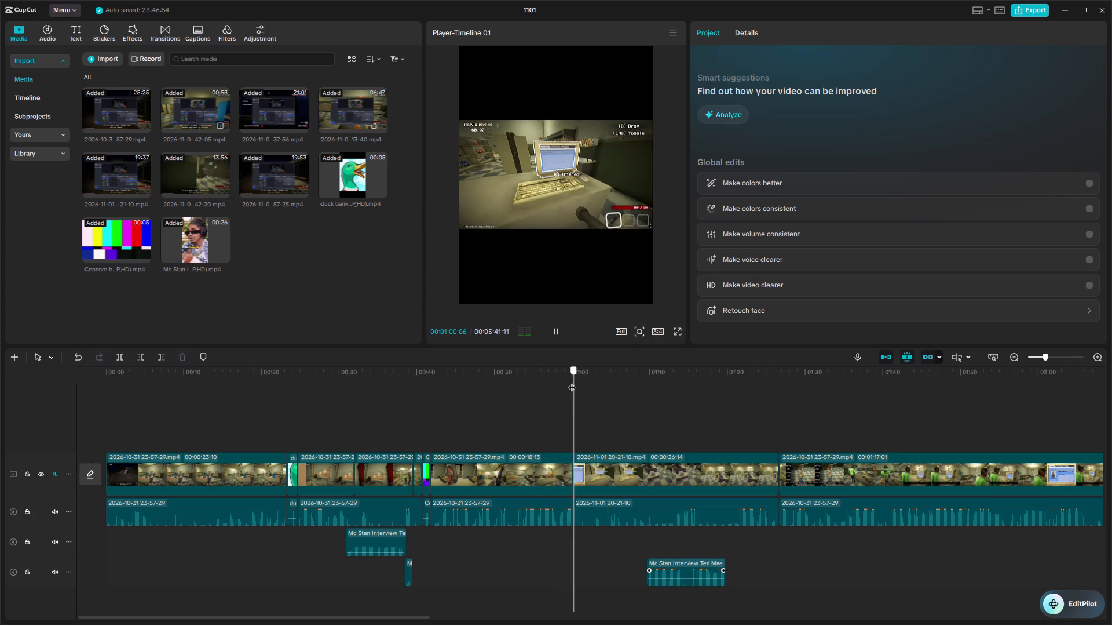
drag(572, 381, 572, 383)
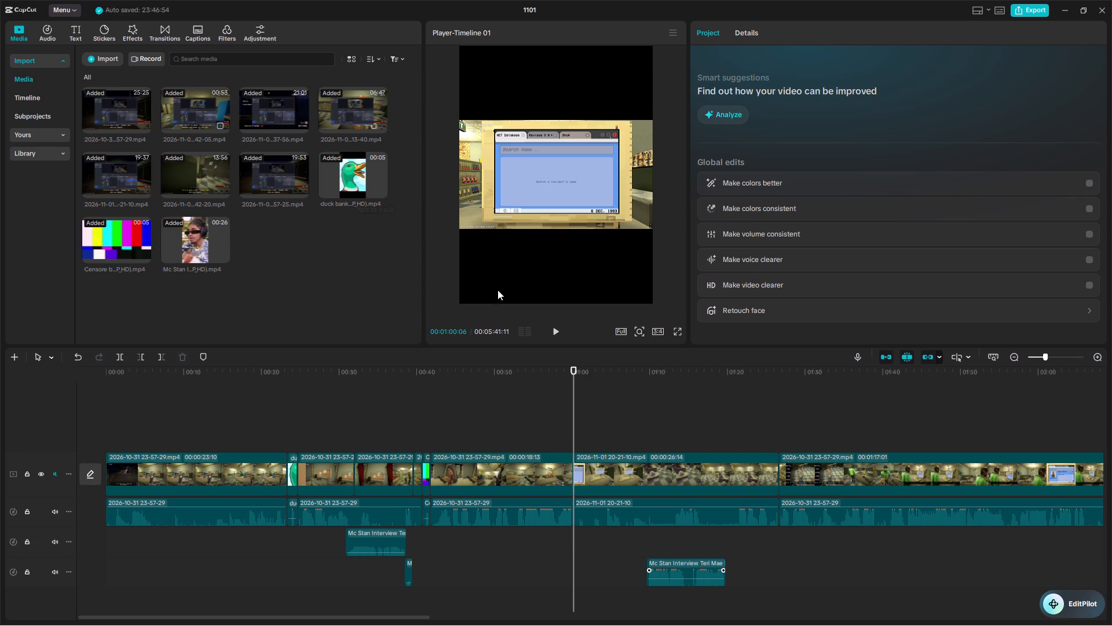
Play back the remaining Mc Stan interview segment from about 00:01:09 and delete it from the lower audio track.
click(679, 574)
drag(566, 369, 643, 389)
click(550, 326)
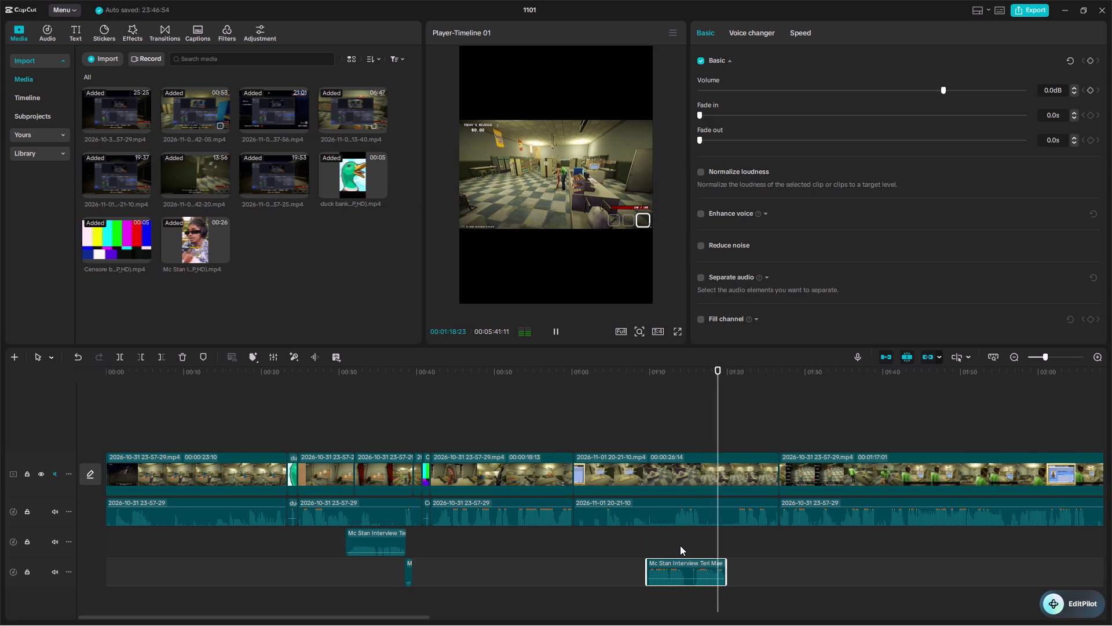
key(BackSpace)
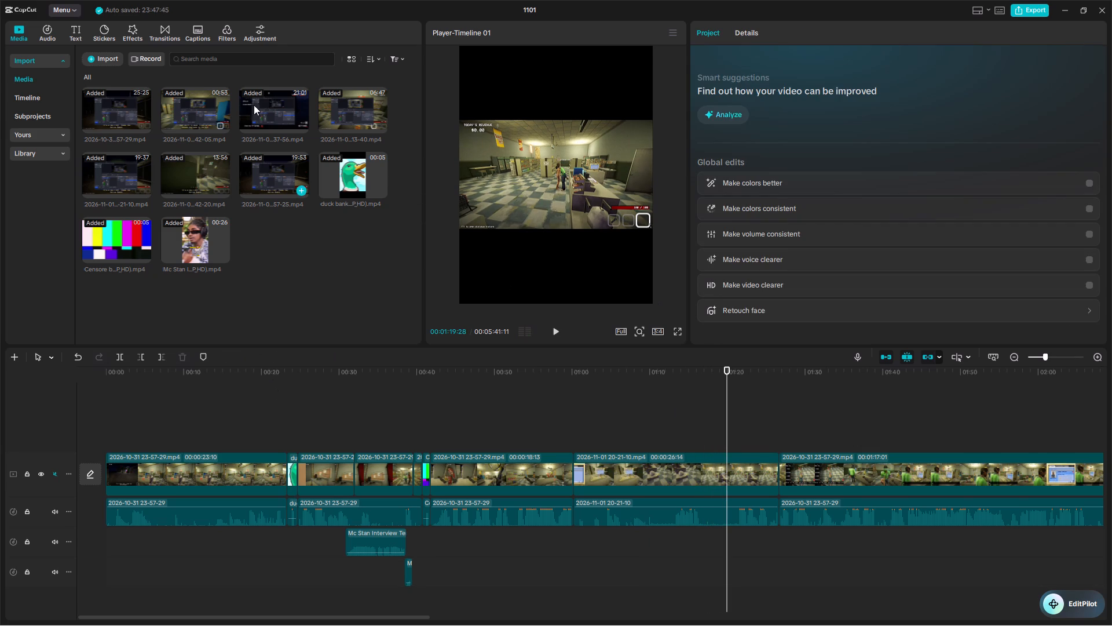
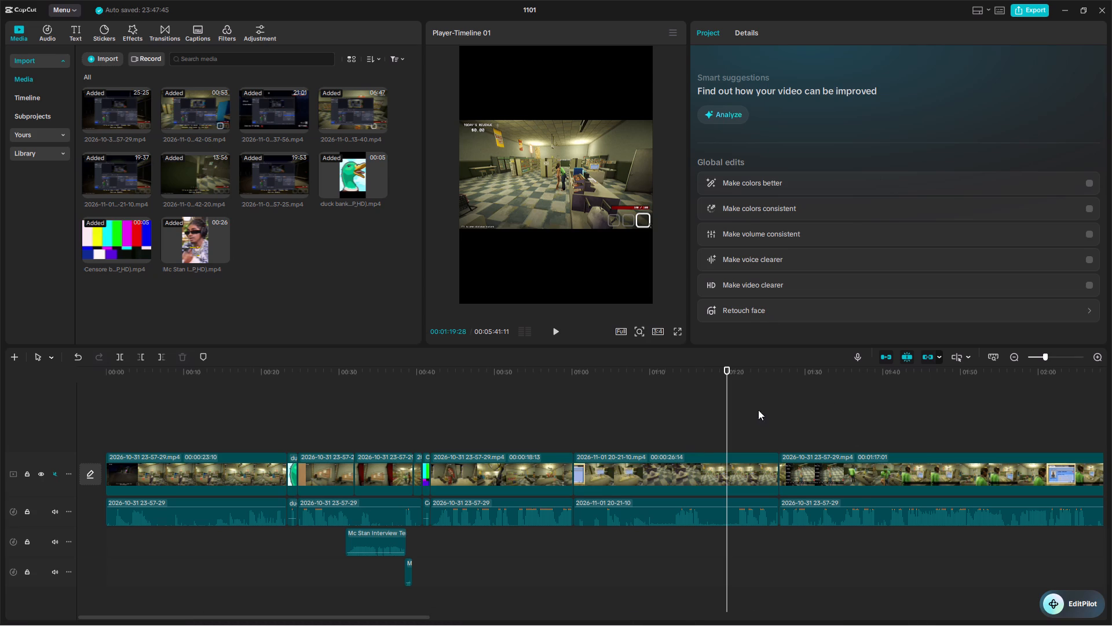
Scrub back and forth through the compilation, as far as about 00:04:38, to review the clip sequence, and return the playhead to 00:00:00:00.
drag(720, 380, 336, 409)
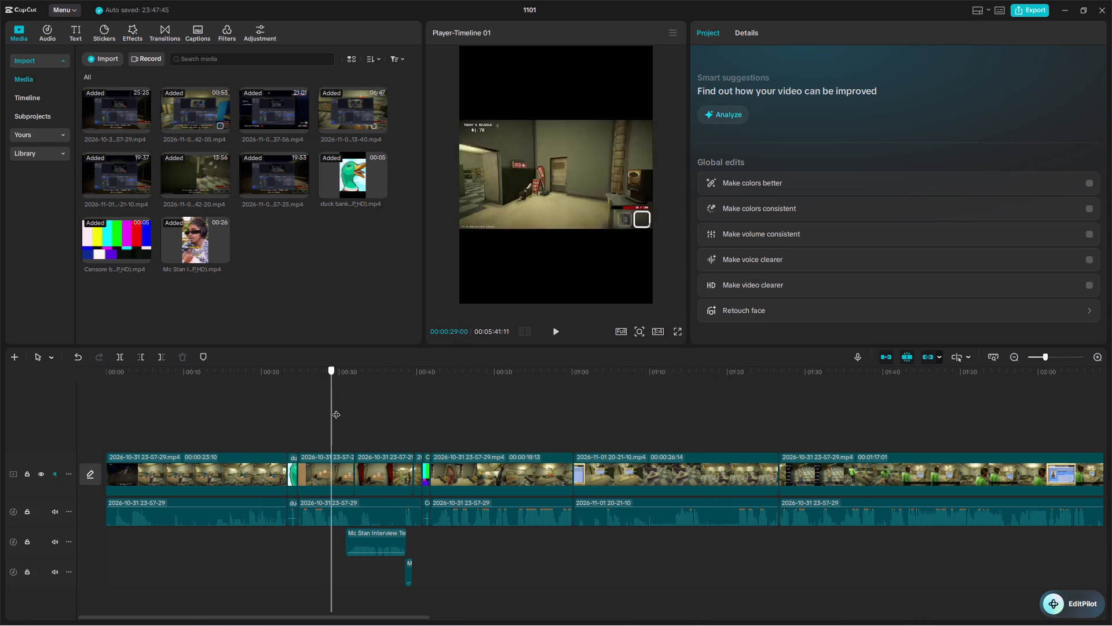
drag(336, 409, 539, 415)
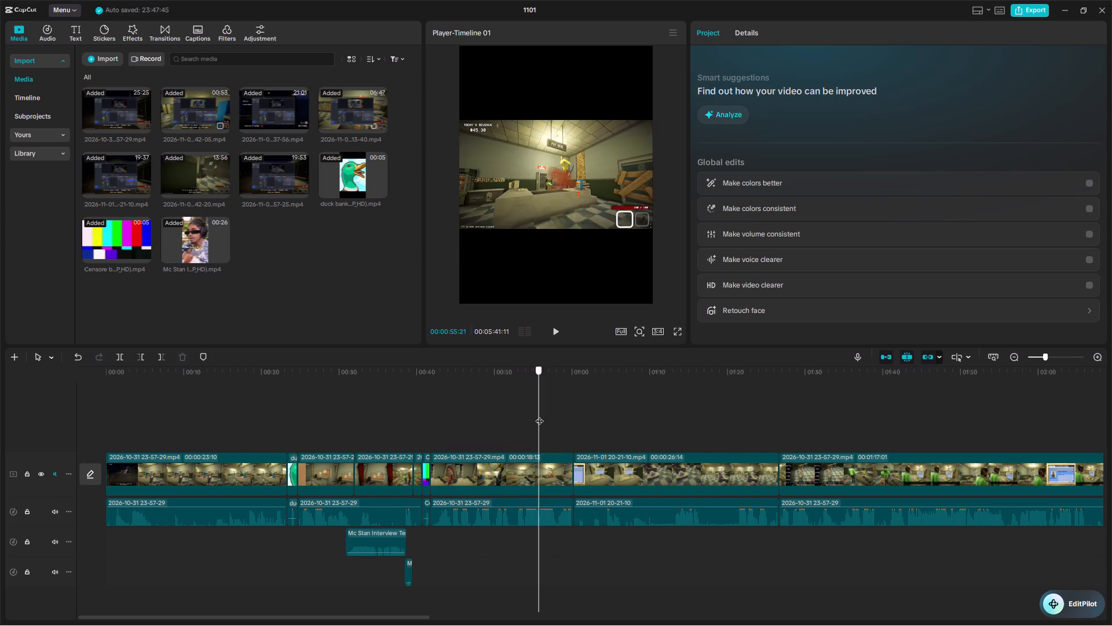
drag(539, 415, 738, 420)
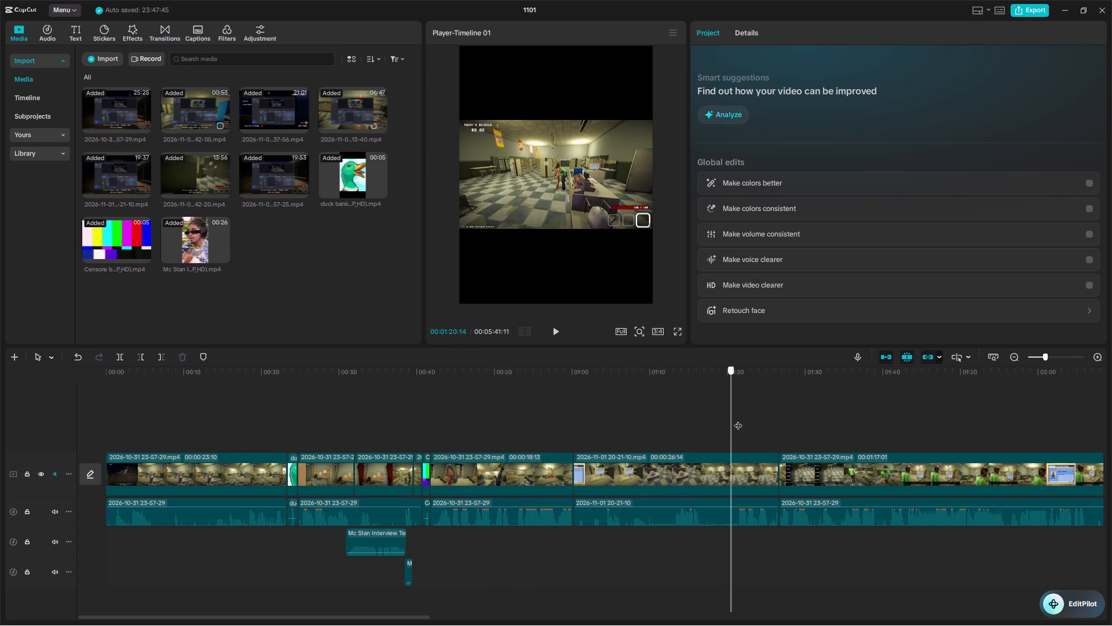
drag(738, 420, 752, 439)
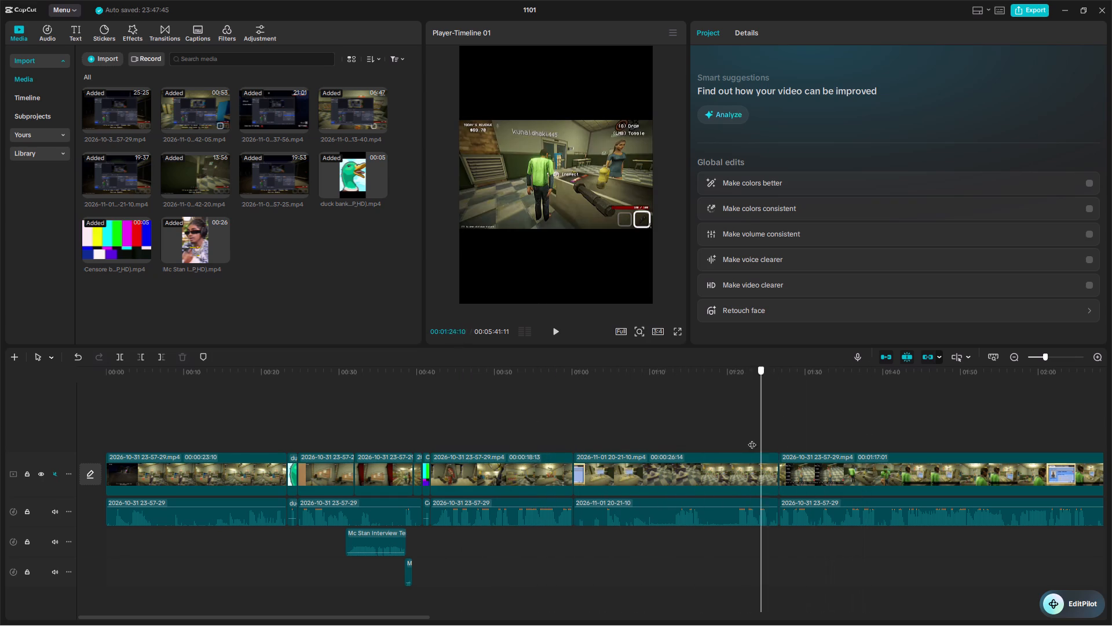
drag(752, 439, 755, 432)
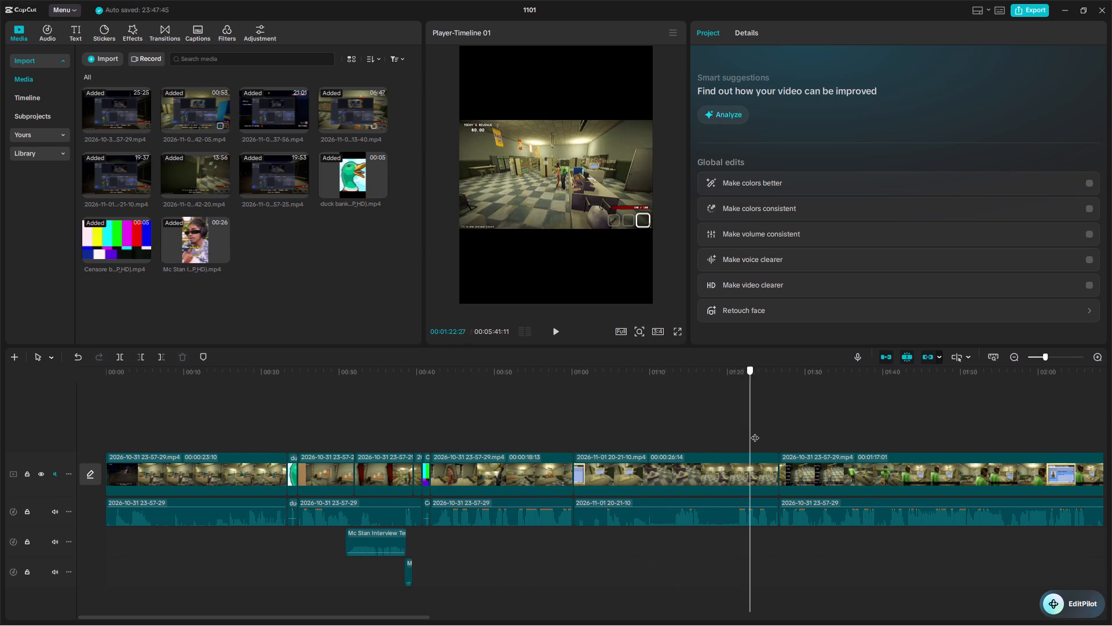
drag(755, 432, 1111, 454)
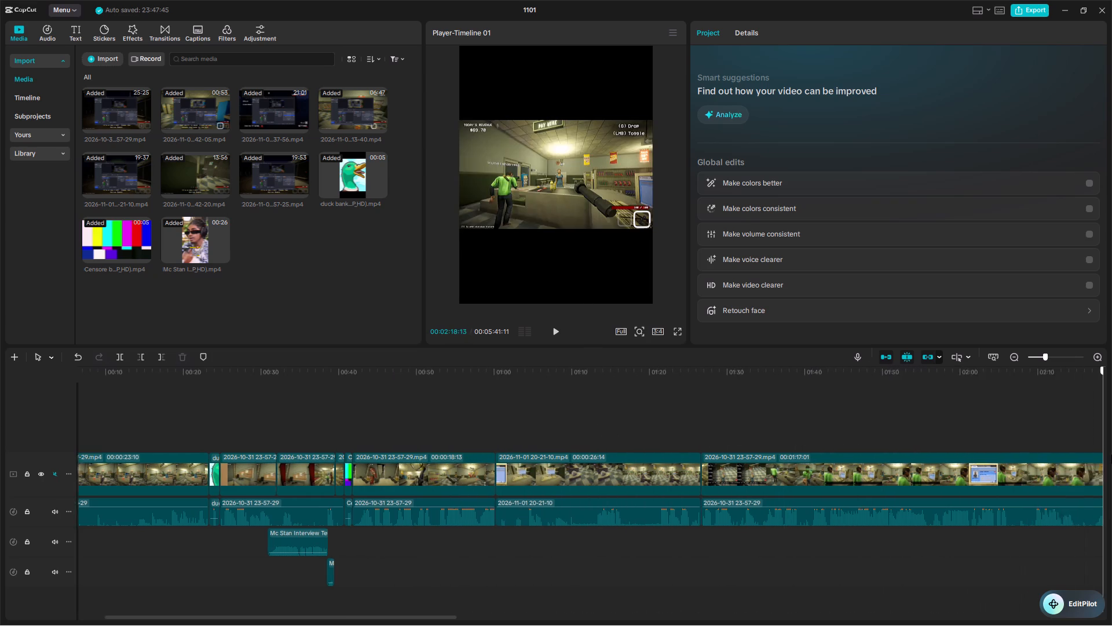
drag(1111, 454, 1044, 475)
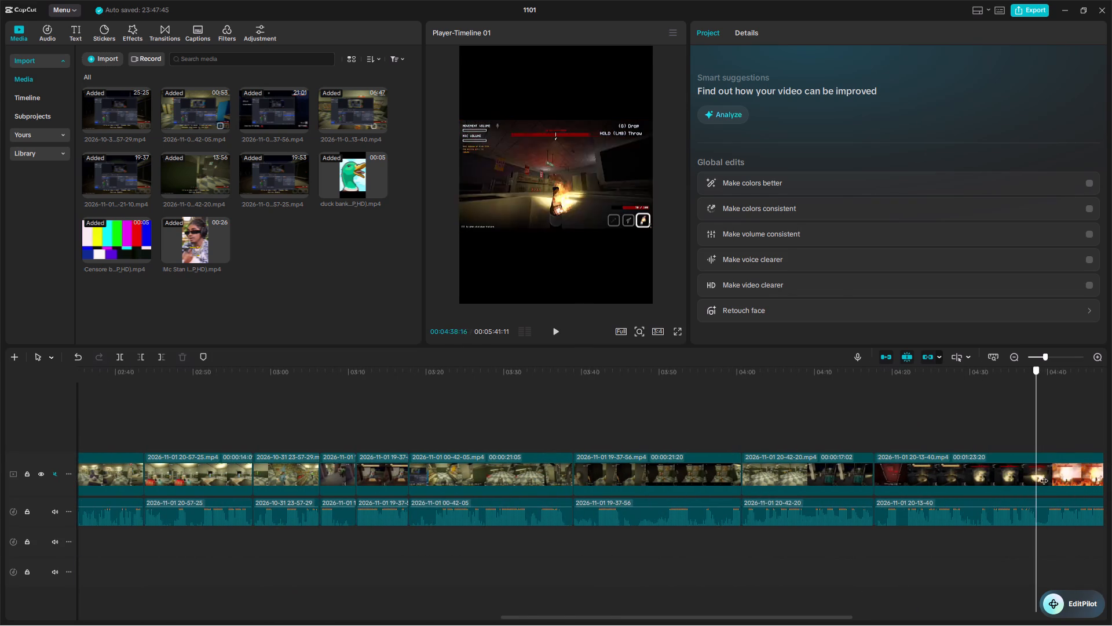
drag(1044, 475, 0, 374)
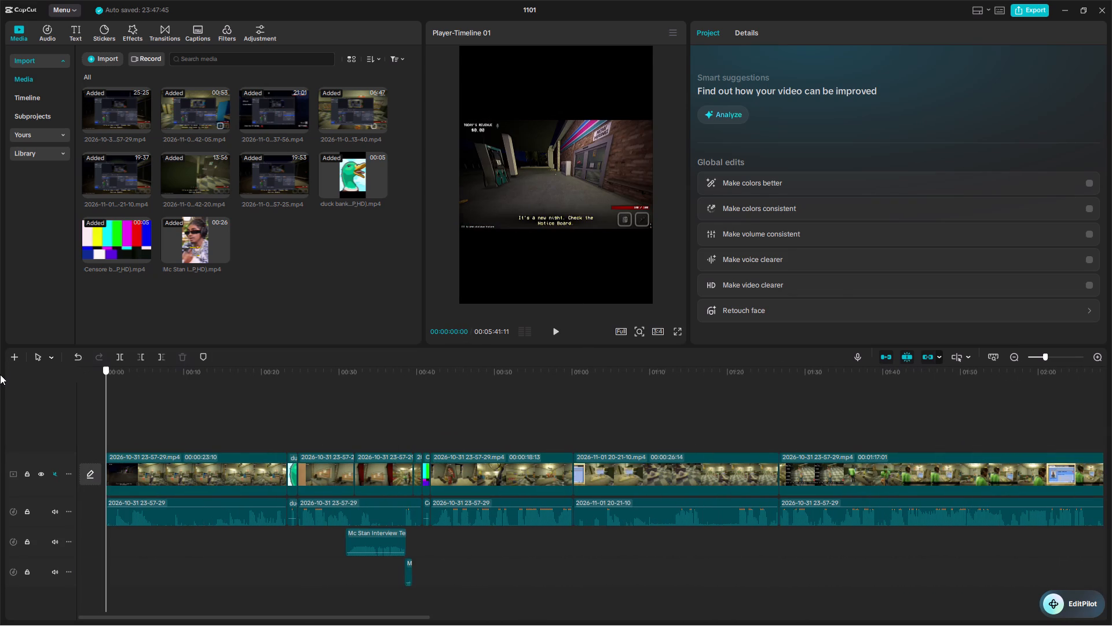
drag(0, 374, 295, 383)
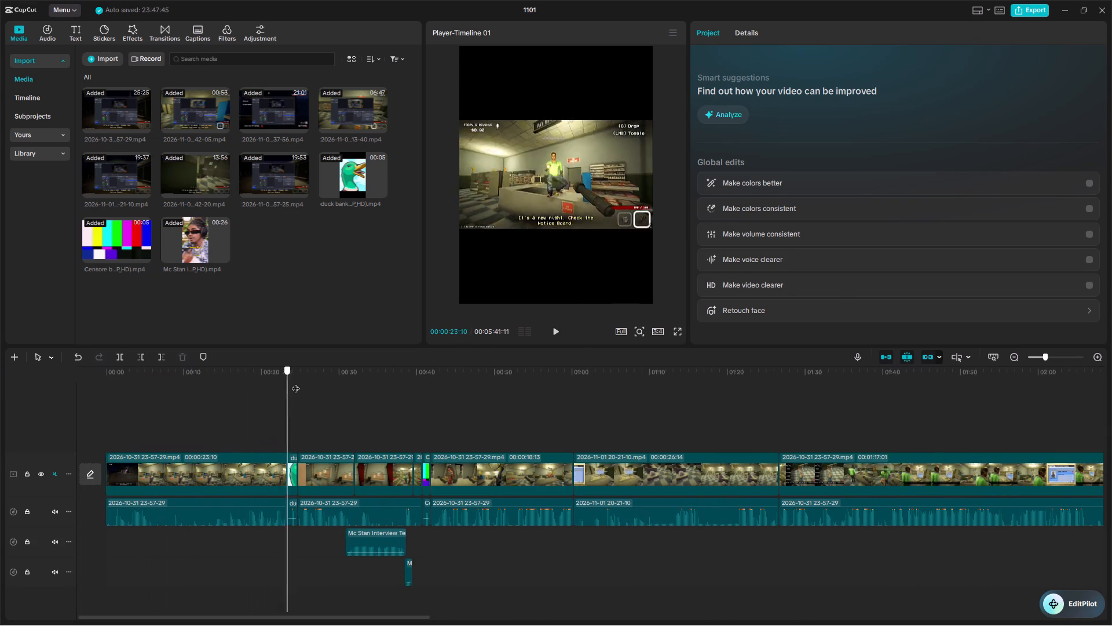
drag(295, 383, 213, 447)
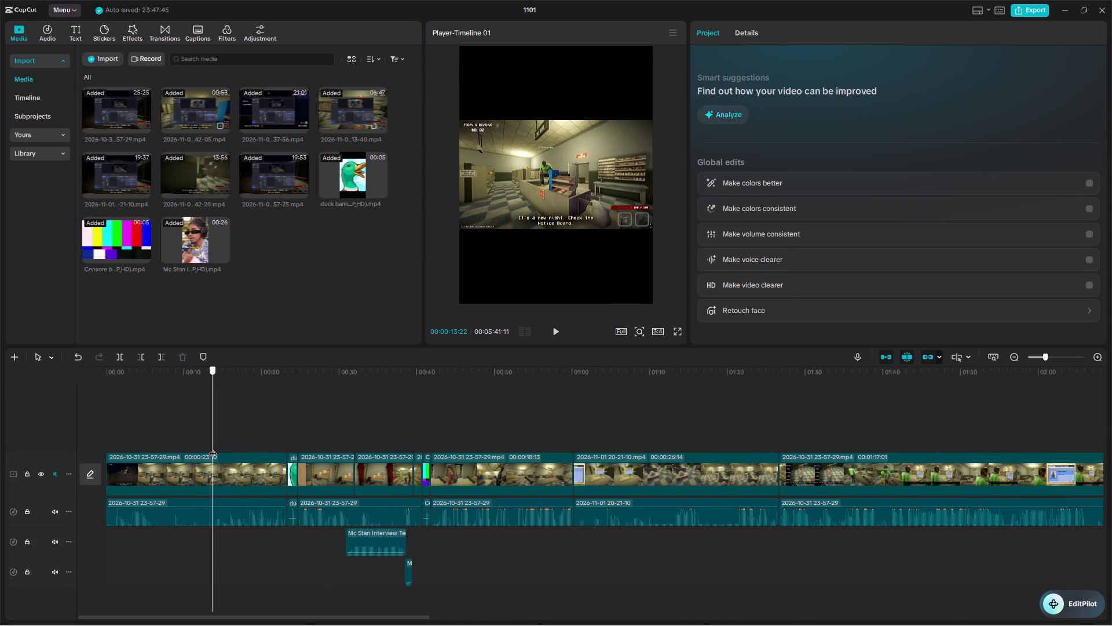
drag(213, 447, 307, 430)
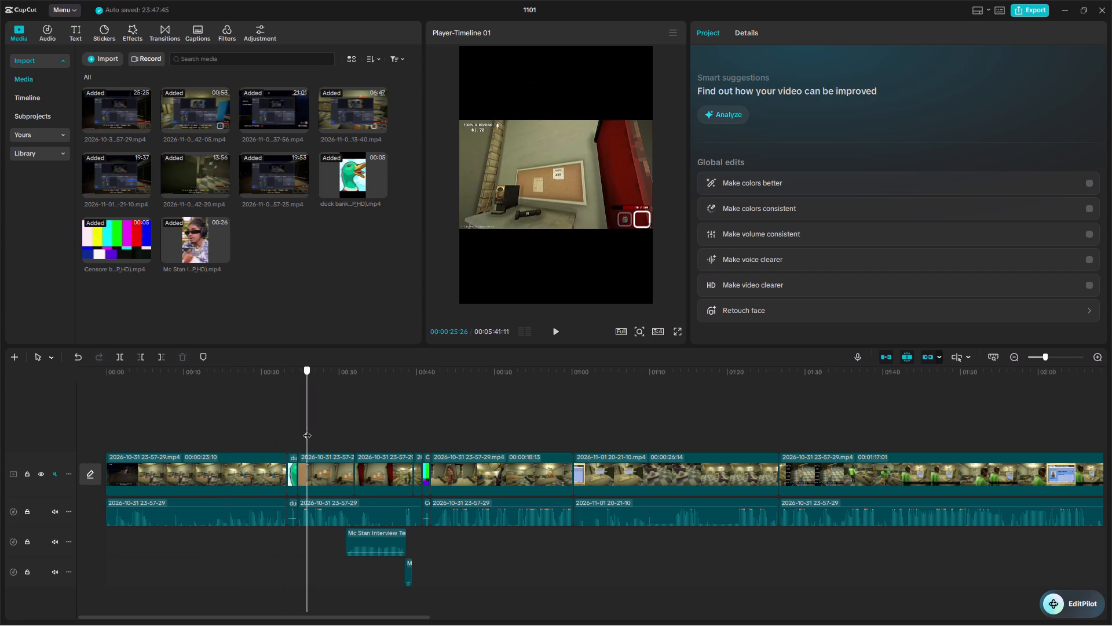
drag(307, 430, 108, 472)
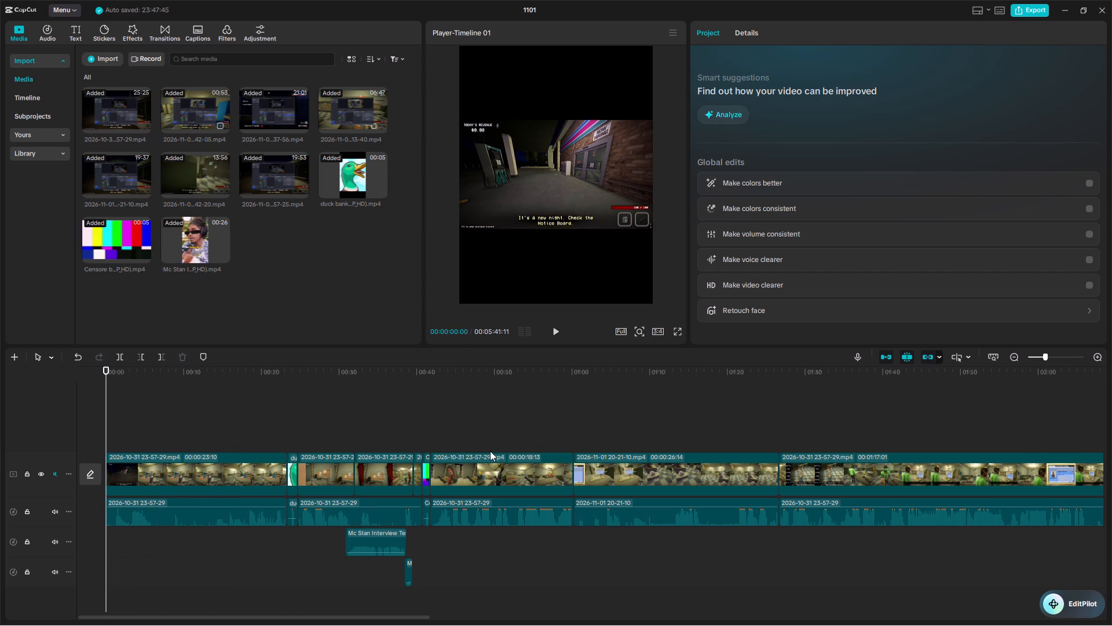
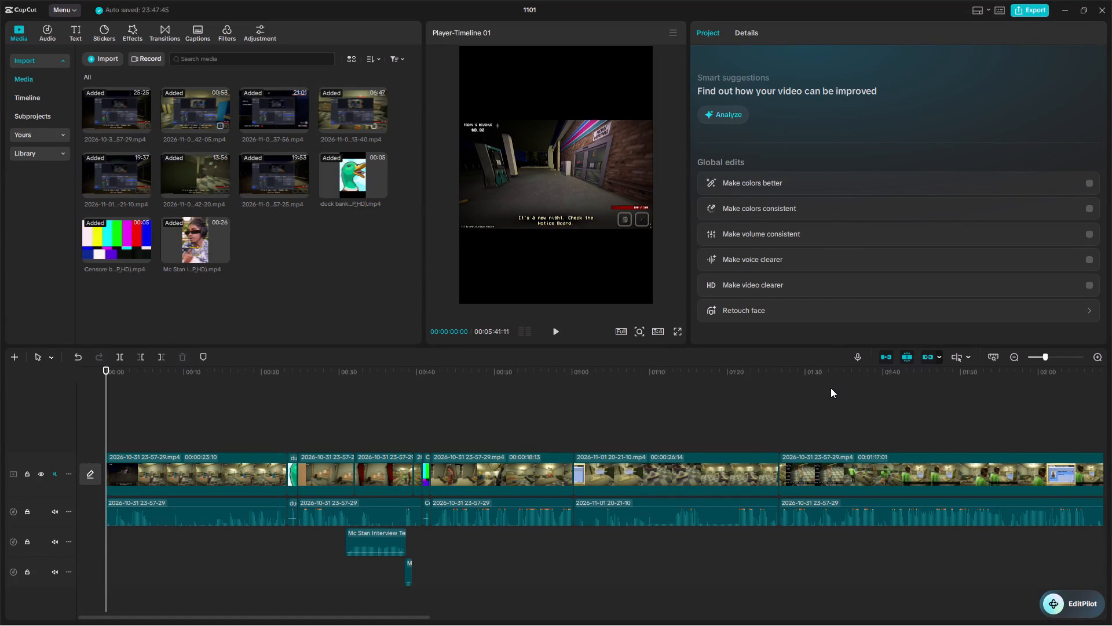
drag(105, 379, 176, 385)
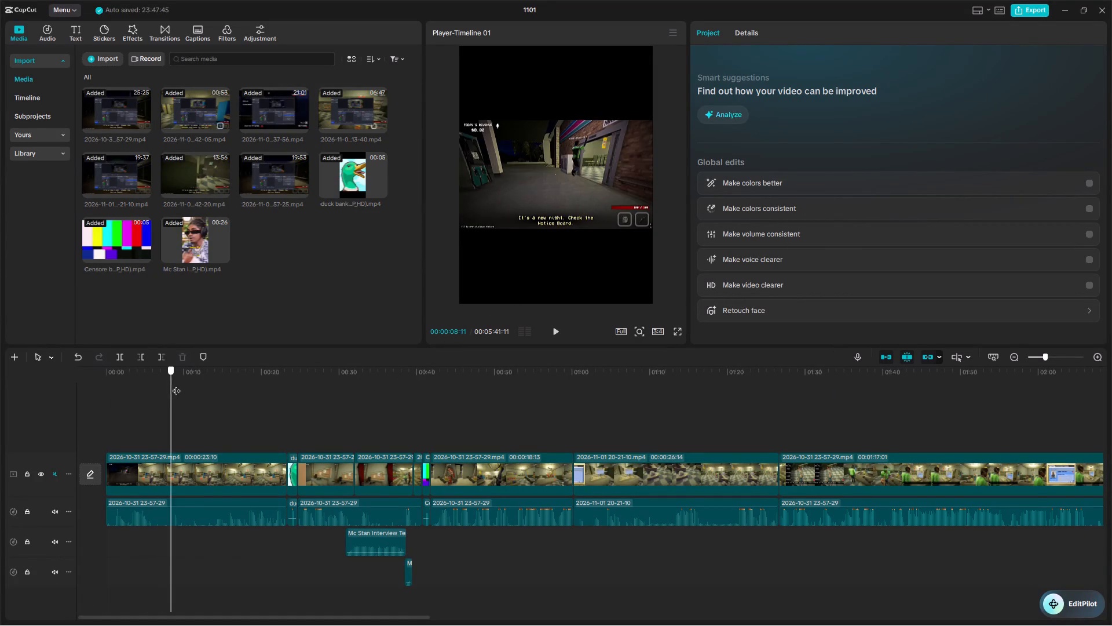
drag(176, 385, 324, 387)
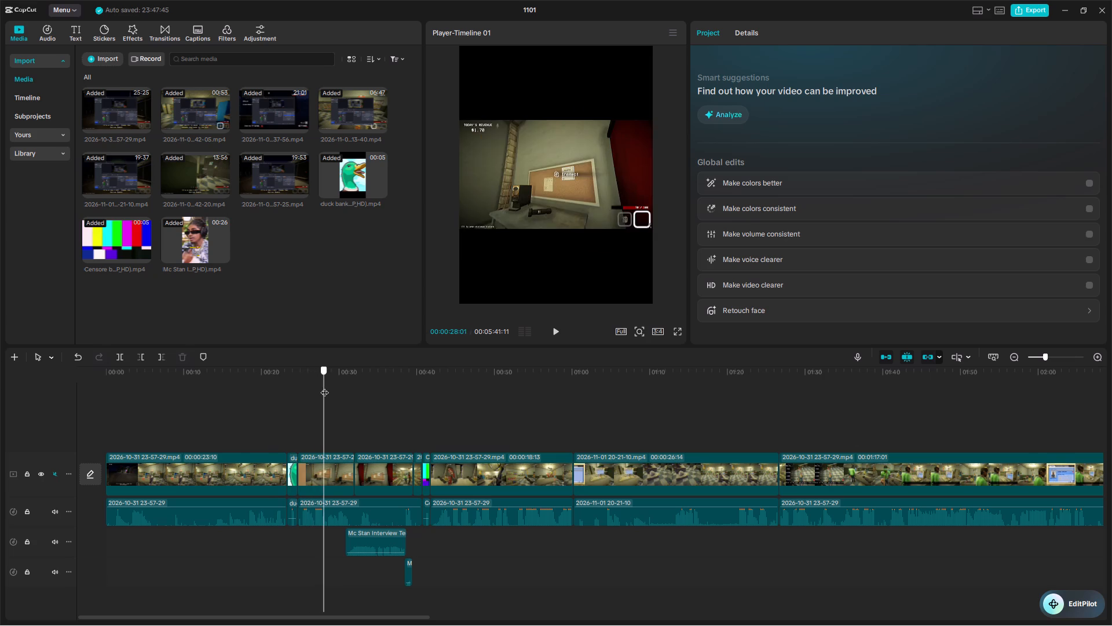
drag(324, 387, 433, 385)
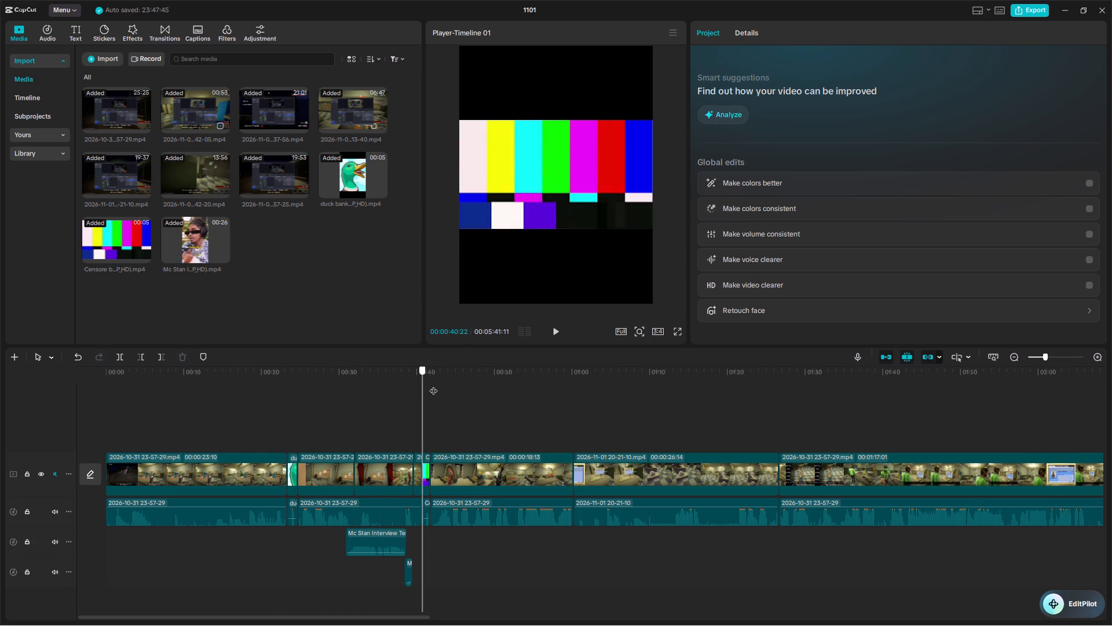
drag(433, 385, 626, 386)
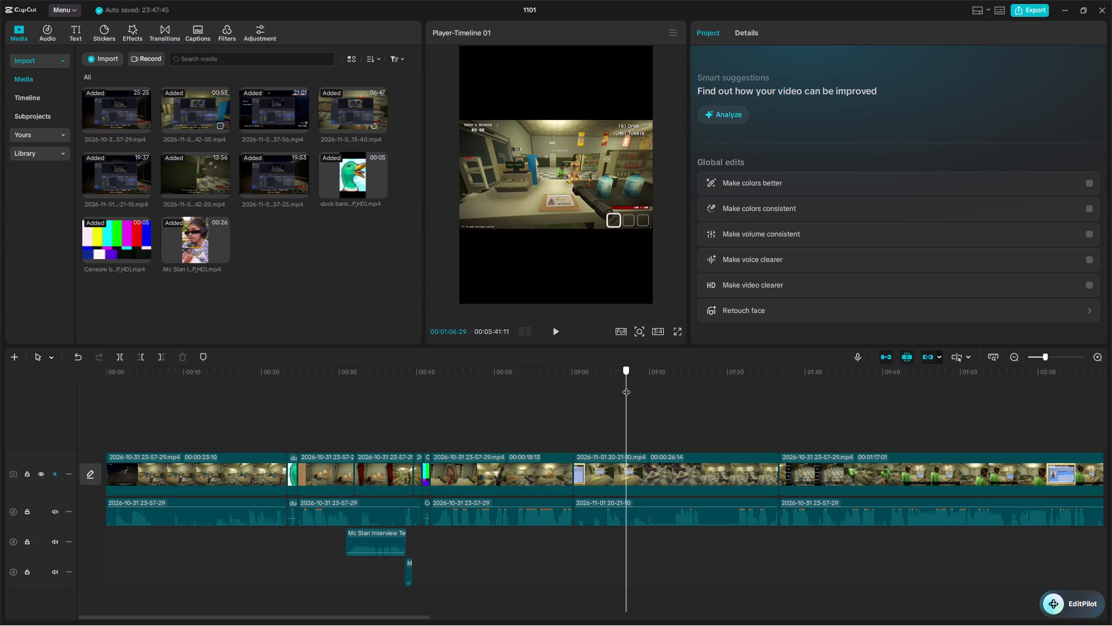
drag(626, 386, 553, 390)
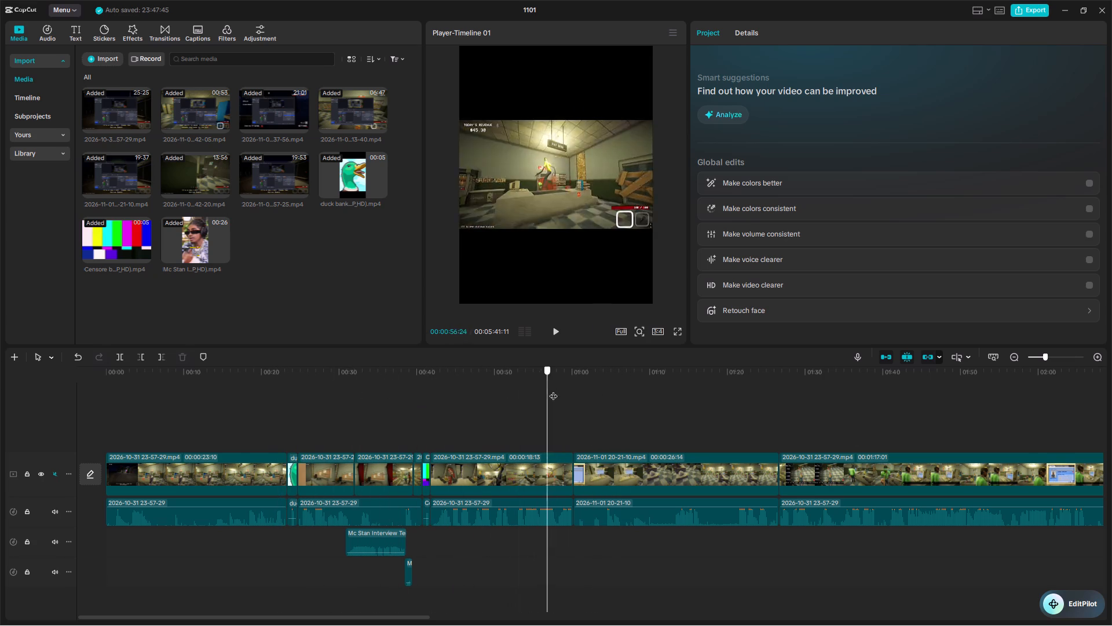
drag(553, 390, 586, 394)
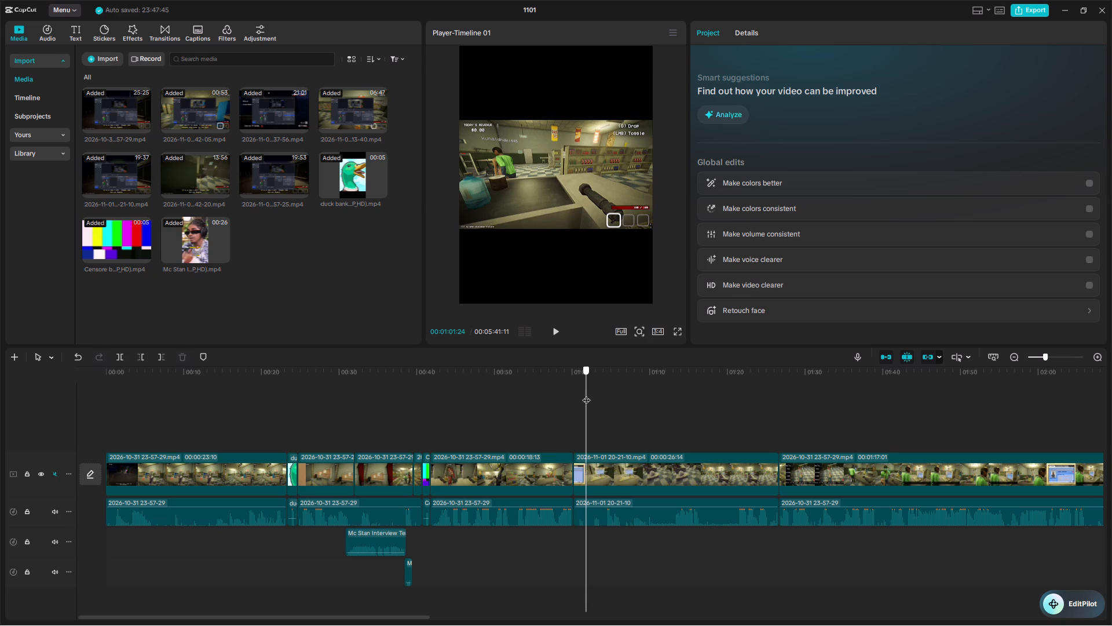
drag(586, 394, 659, 407)
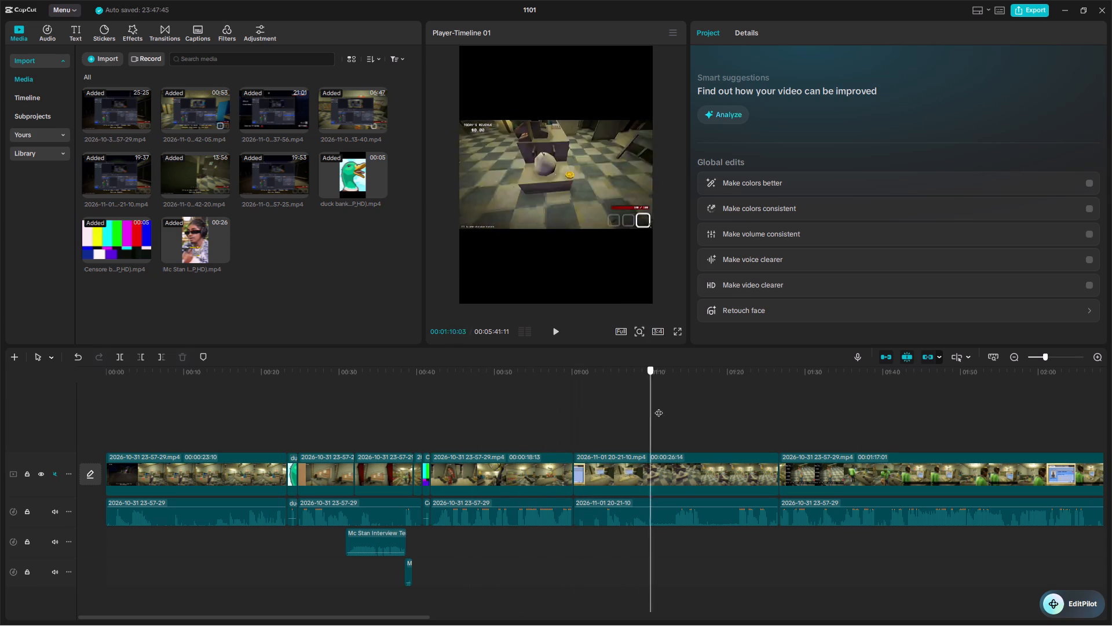
drag(659, 407, 644, 478)
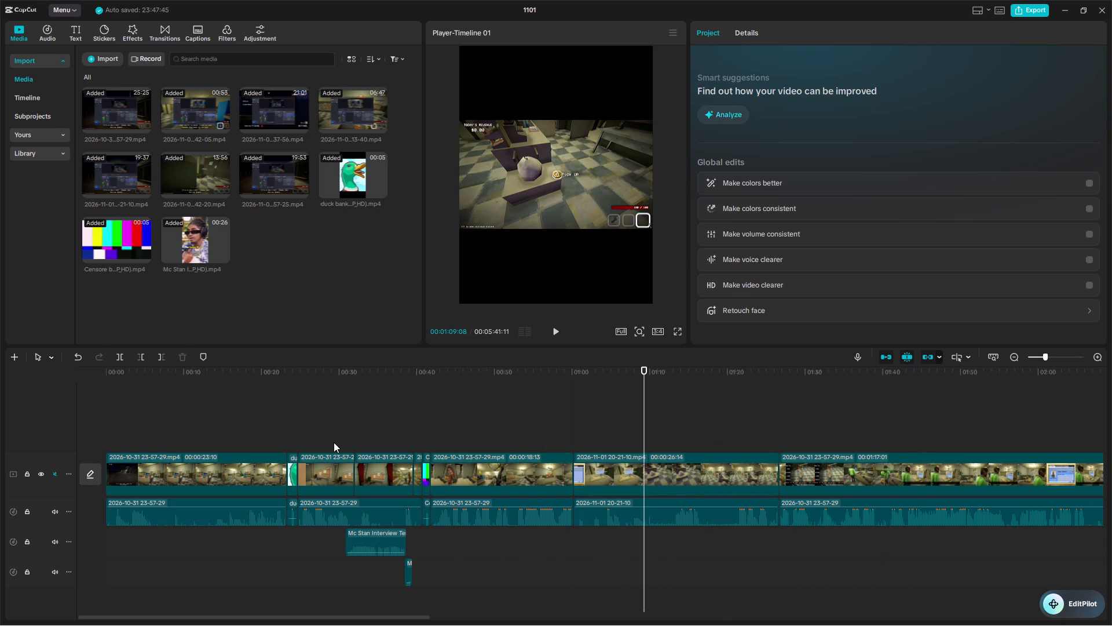
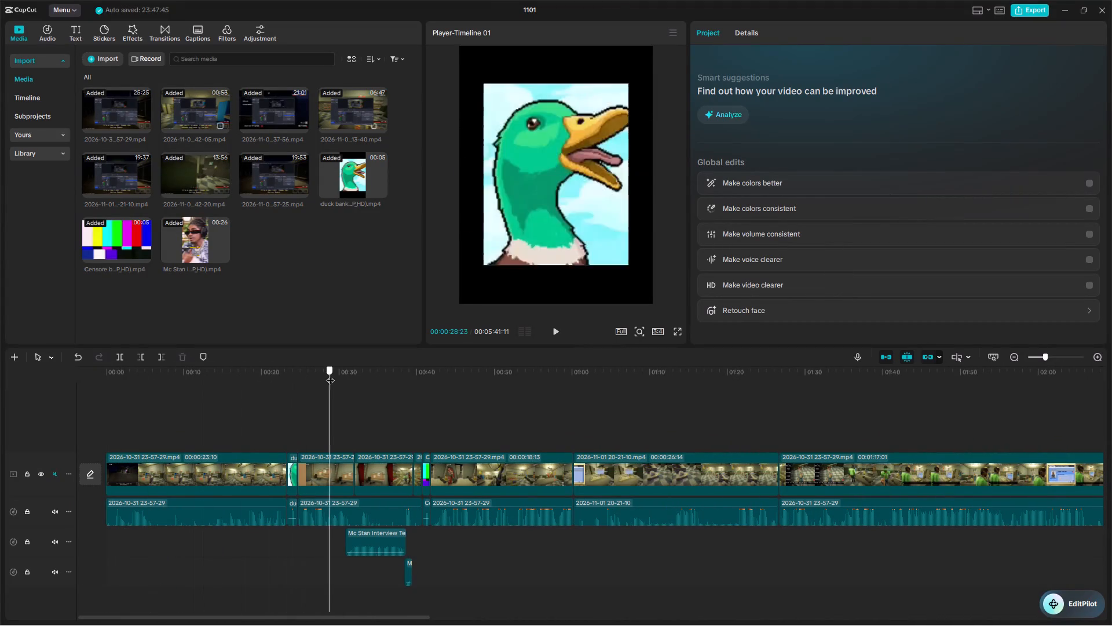
Review playback from about 00:00:28, recheck the cut near 00:00:39, and select the short gameplay clip before the color-bars clip.
click(555, 338)
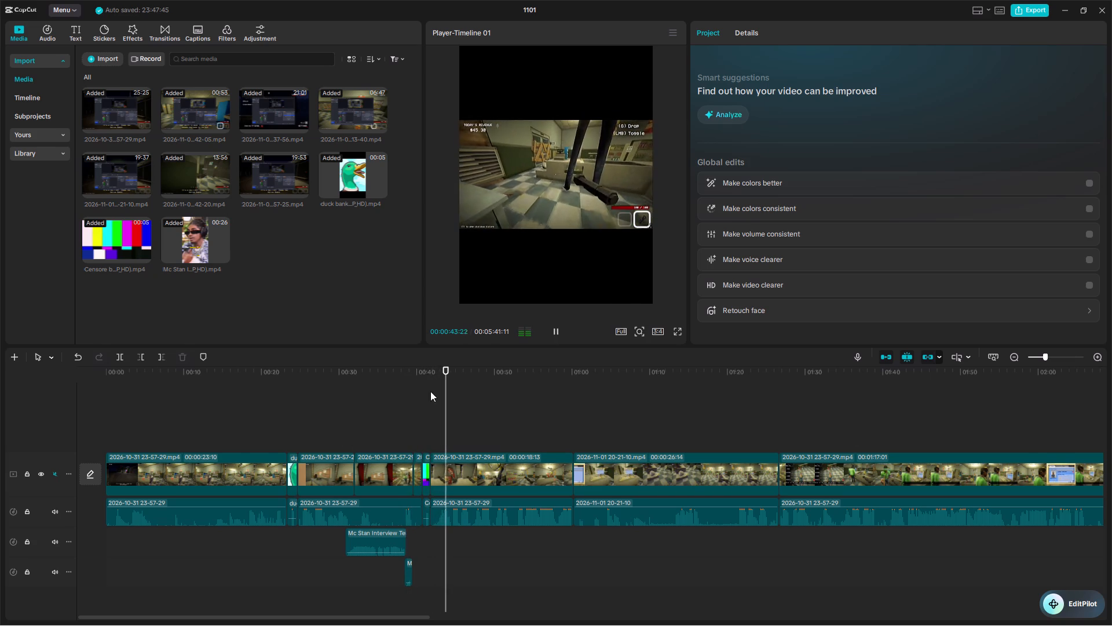
drag(452, 378, 407, 388)
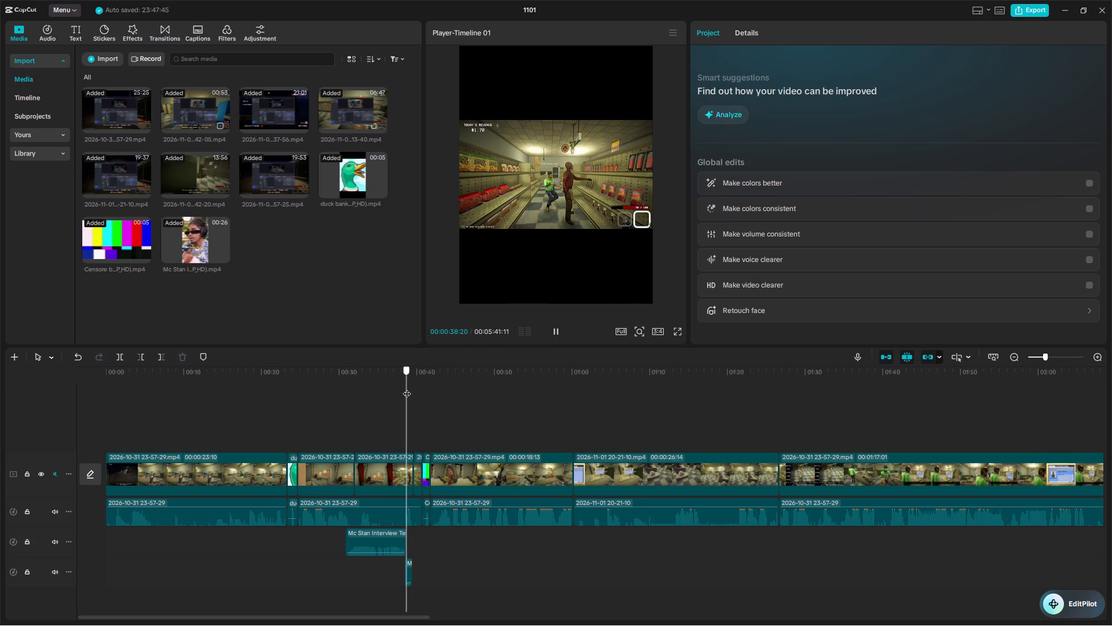
drag(407, 388, 414, 388)
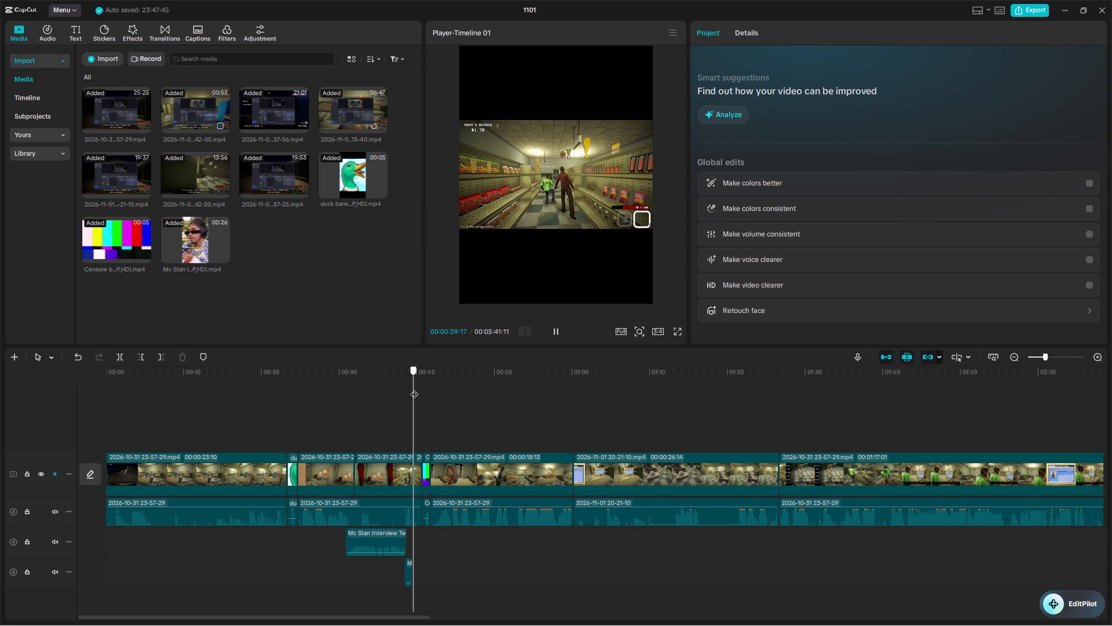
drag(414, 388, 415, 388)
click(415, 485)
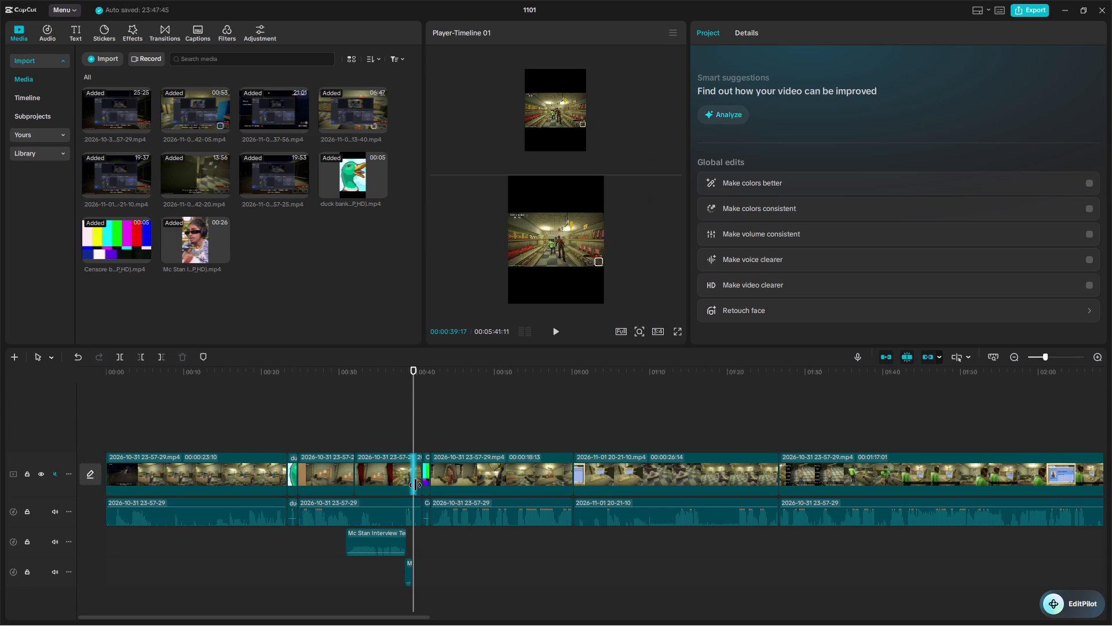
click(417, 485)
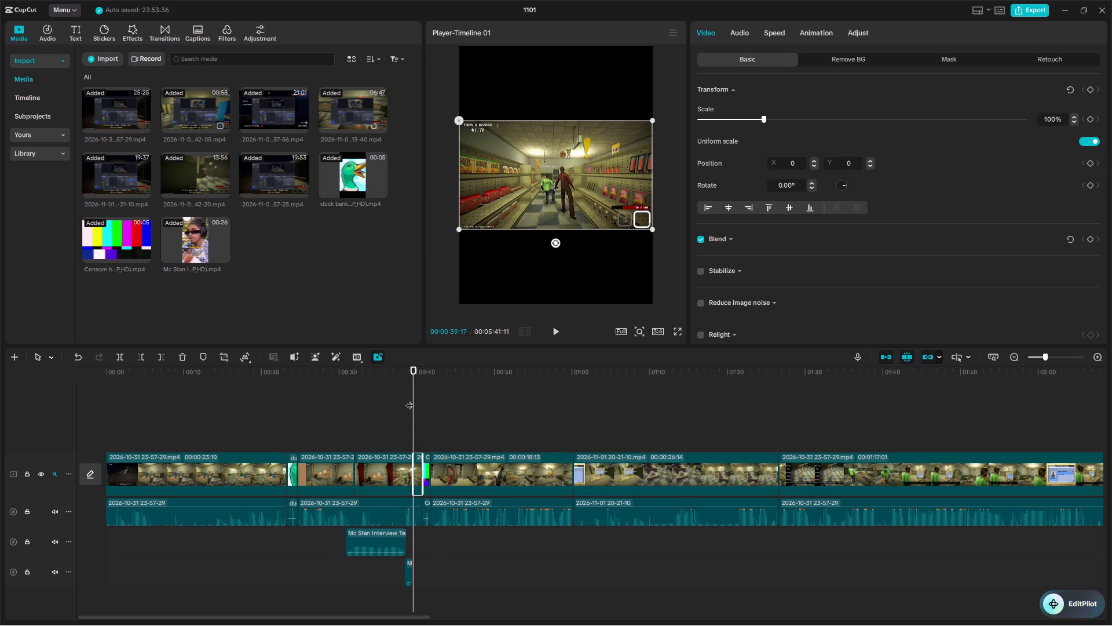
Review the sequence from about 00:00:38 through the color-bars transition and following gameplay clips to about 00:01:34, finishing at 00:00:59.
drag(411, 396, 404, 396)
click(555, 339)
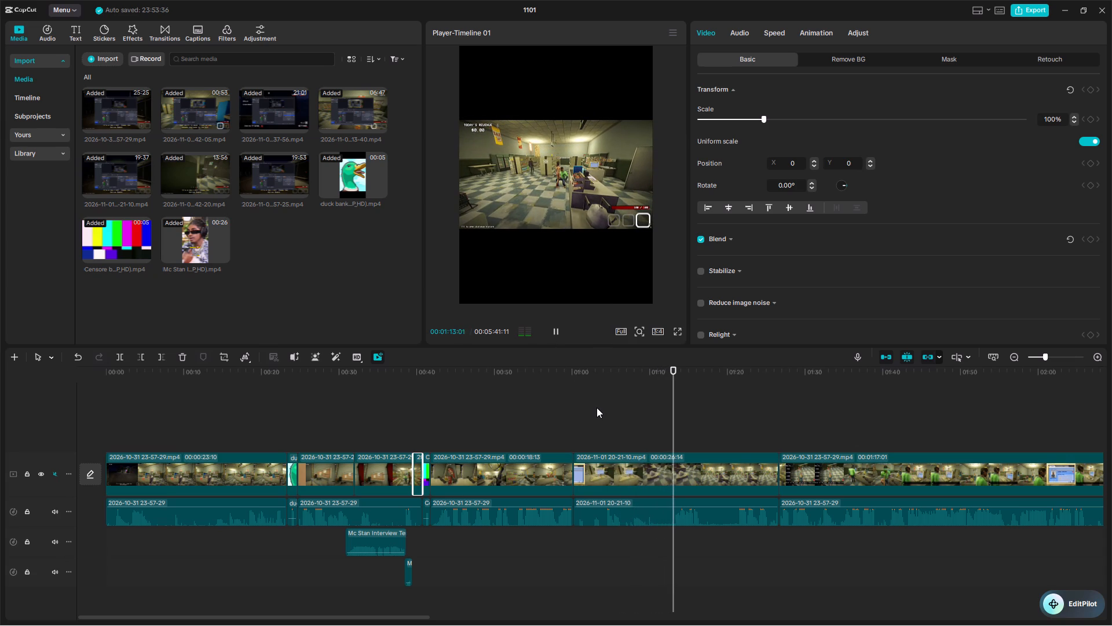
drag(689, 381, 360, 373)
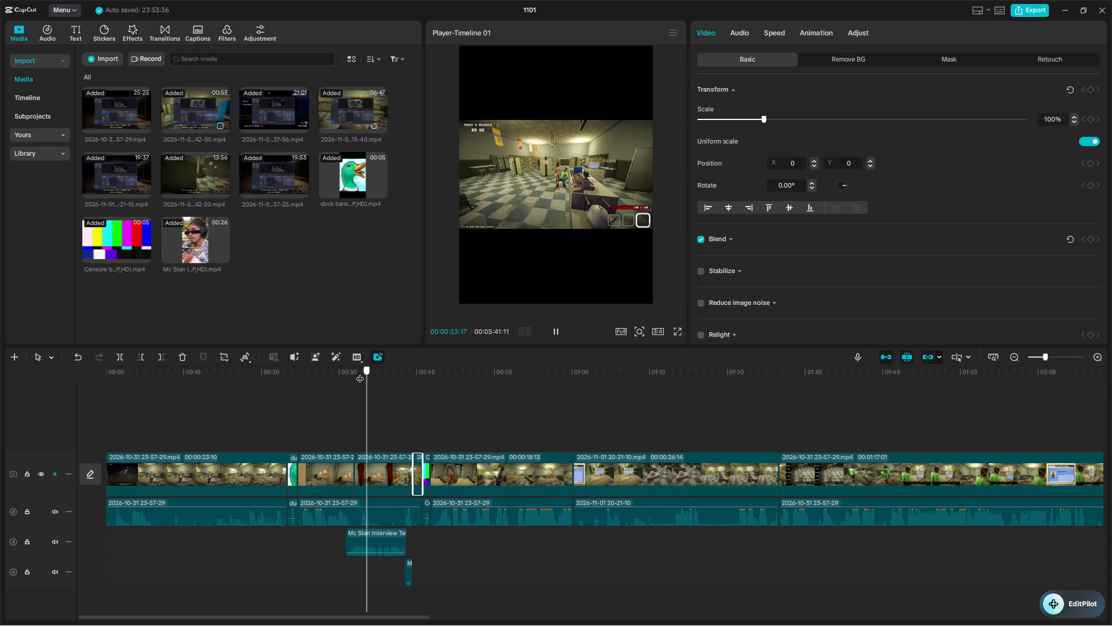
drag(360, 373, 643, 380)
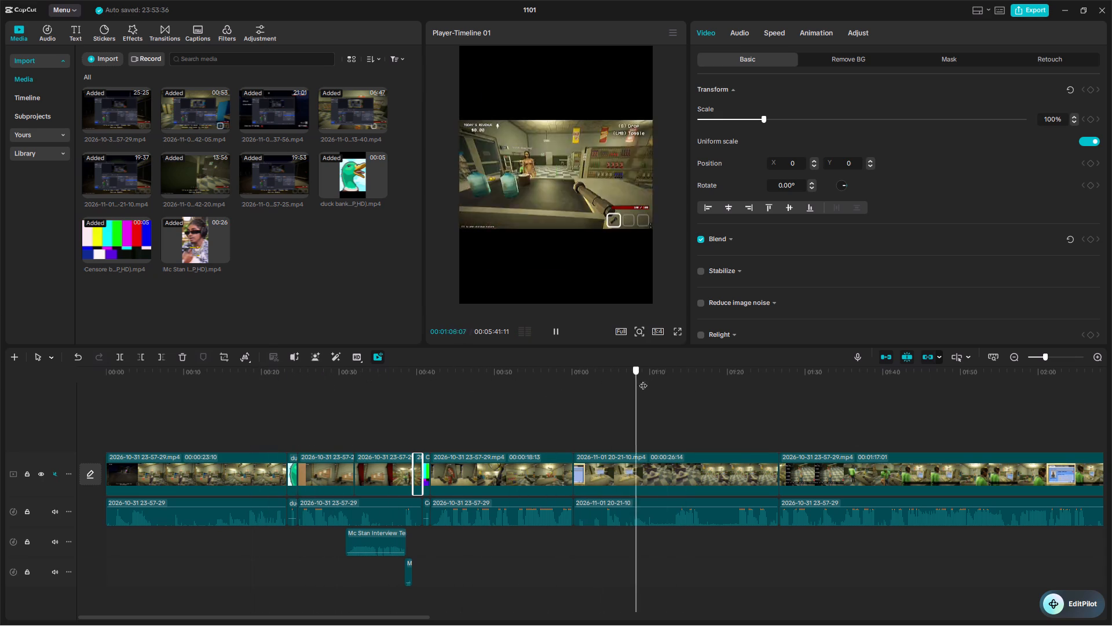
drag(643, 380, 788, 387)
click(553, 333)
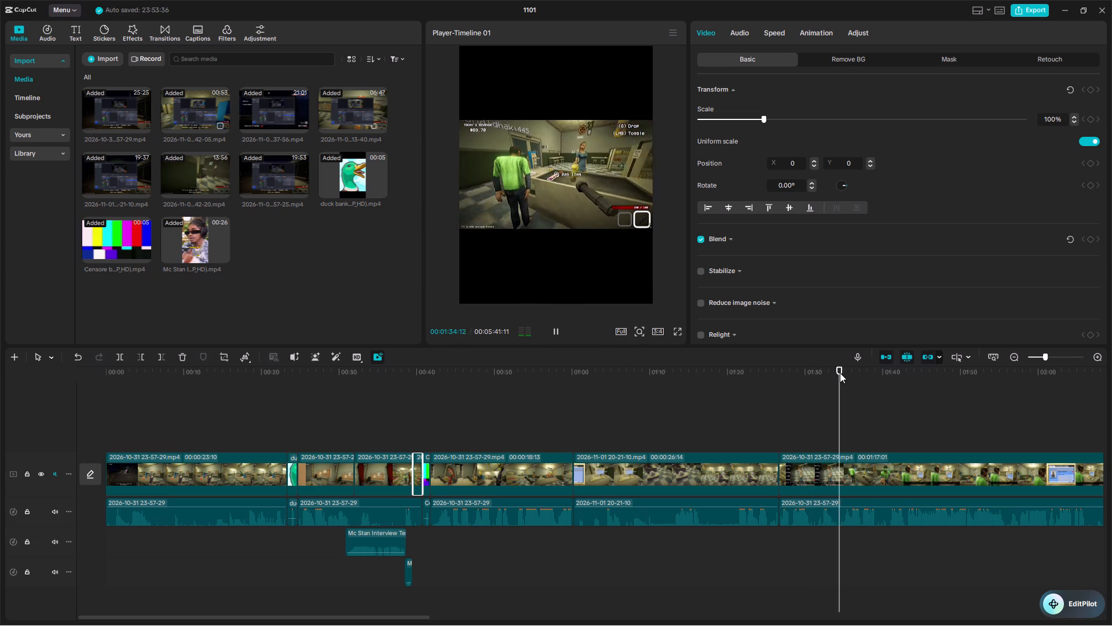
drag(840, 373, 565, 442)
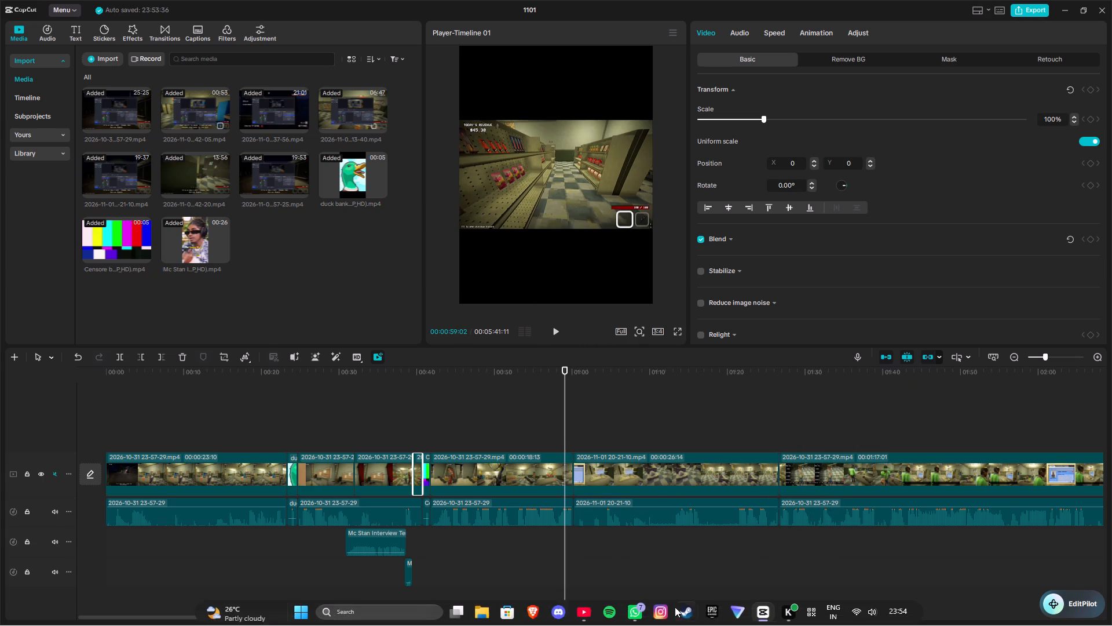
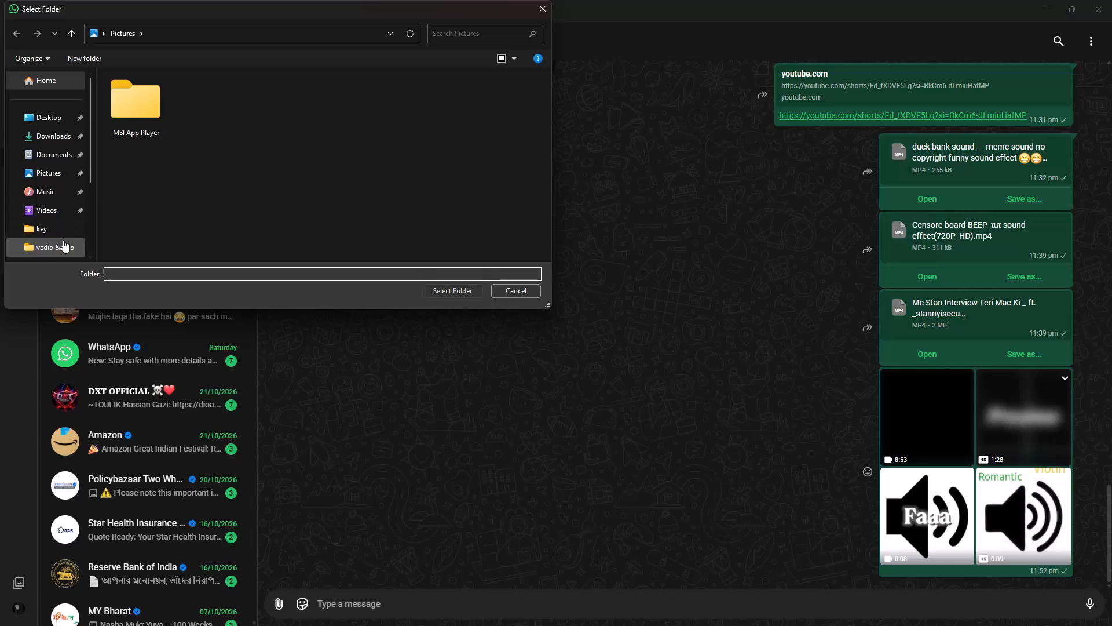
In WhatsApp's folder chooser, browse to New folder inside vedio &adio on Local Disk (C:) as the save location for the chat media.
scroll(63, 240, down, 3)
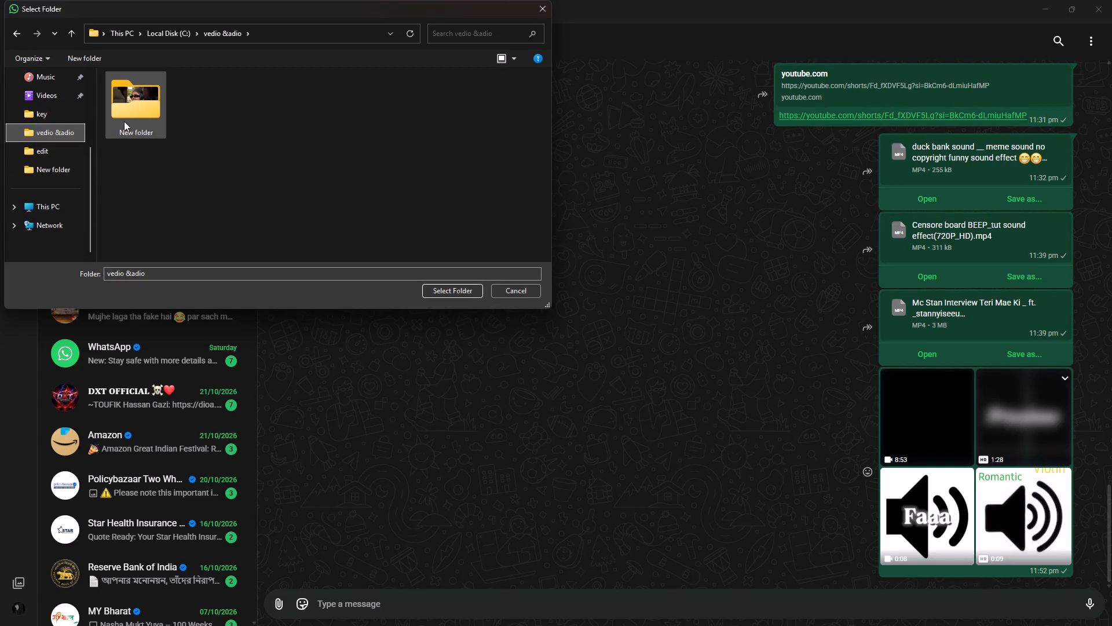
double_click(124, 121)
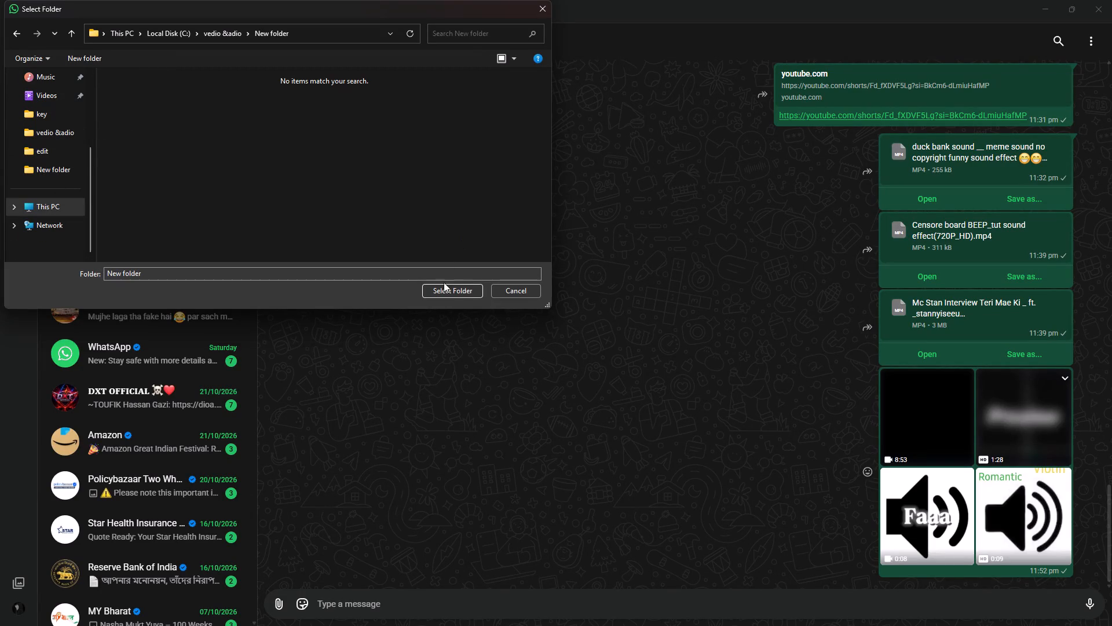
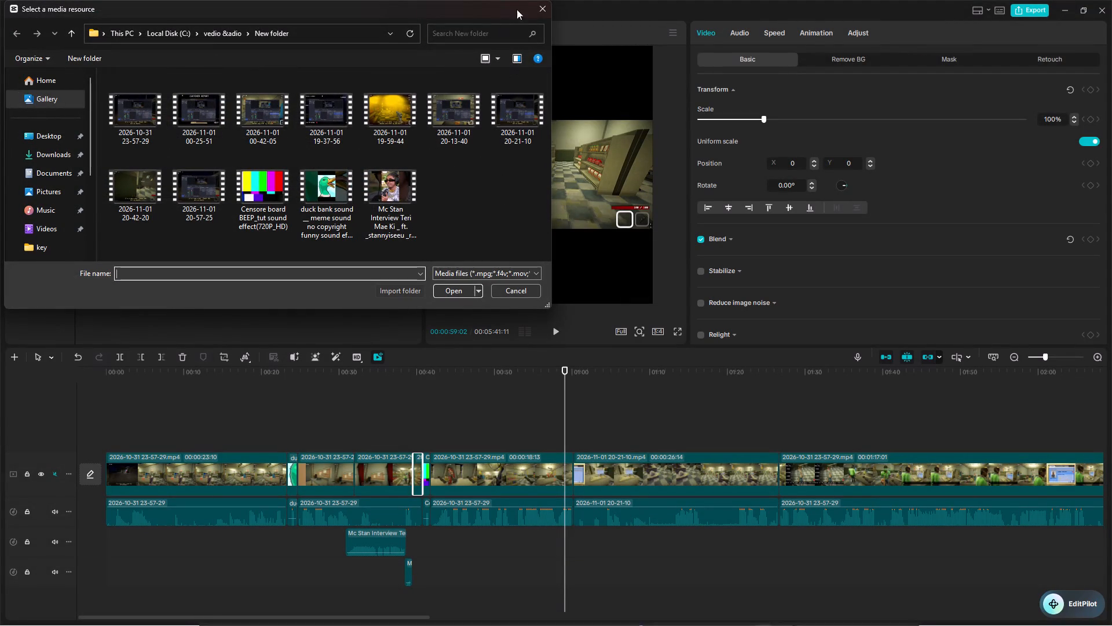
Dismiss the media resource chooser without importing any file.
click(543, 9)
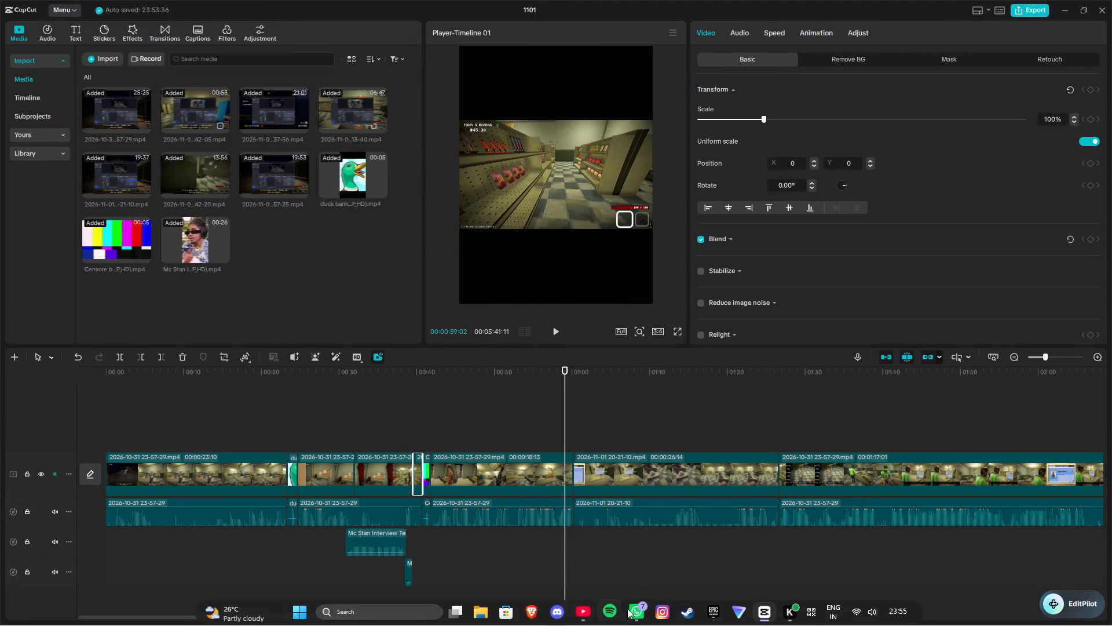
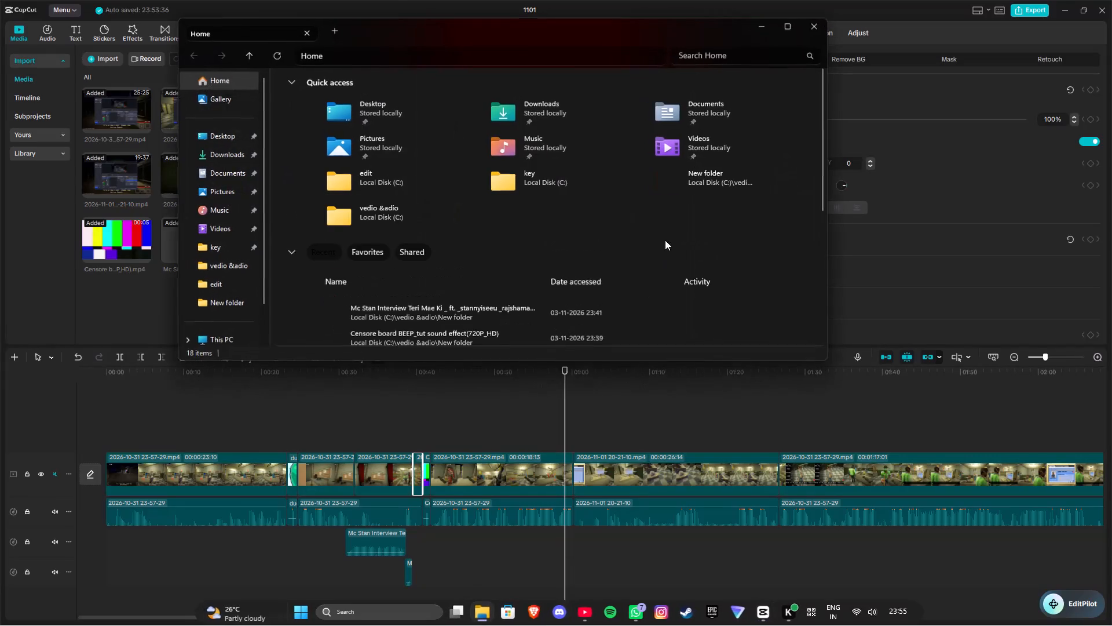
Check the media files saved in New folder inside vedio &adio in File Explorer, and close the window.
scroll(235, 212, down, 2)
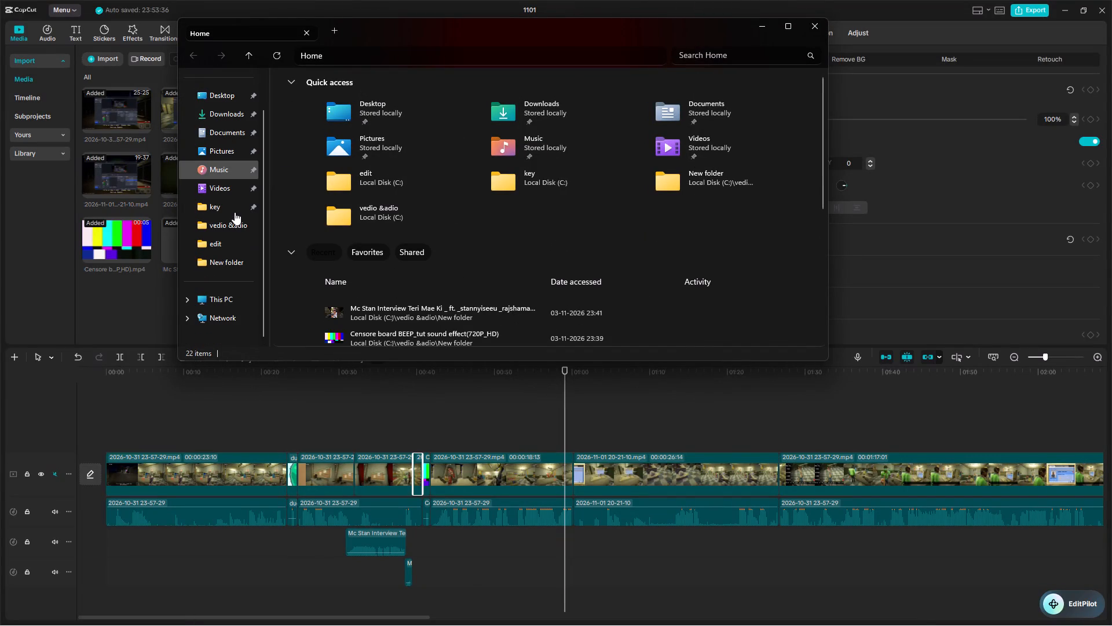
scroll(235, 212, down, 1)
double_click(229, 229)
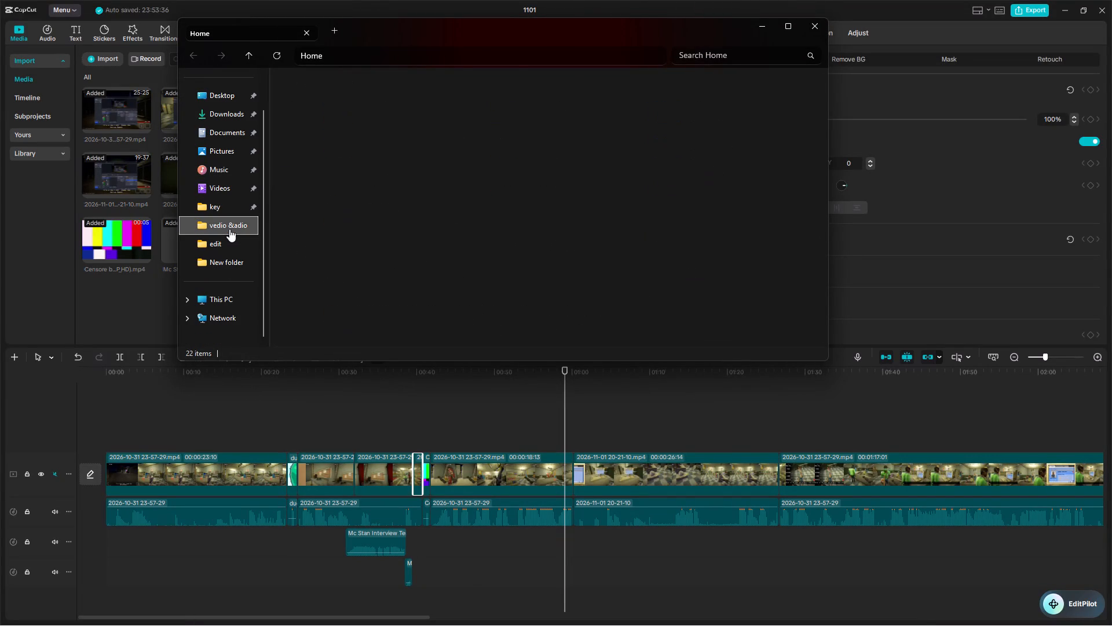
double_click(327, 98)
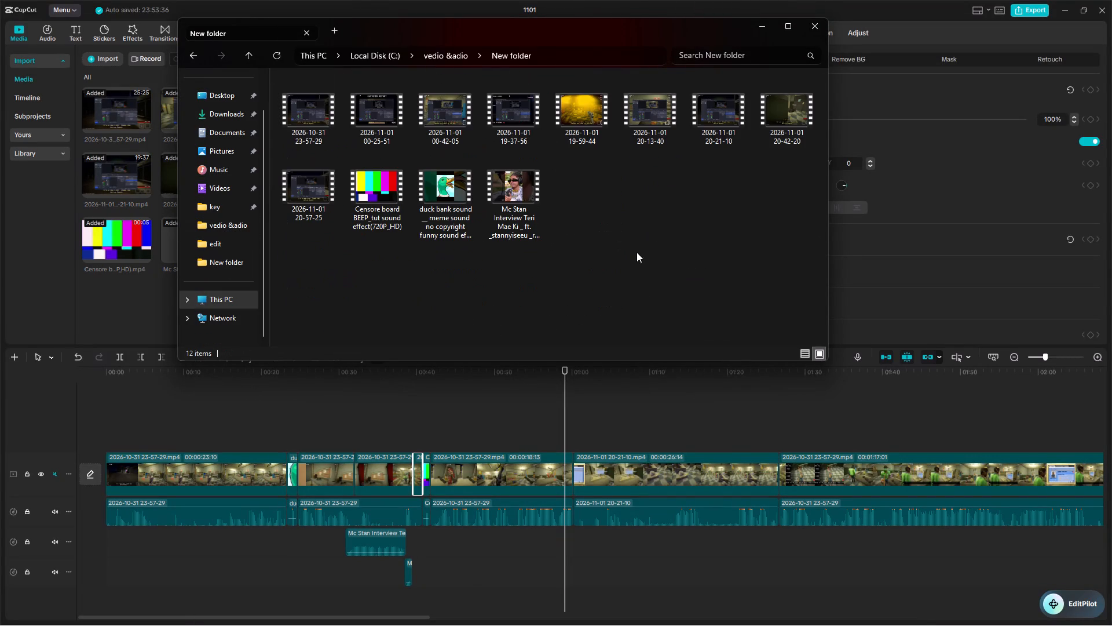
click(814, 32)
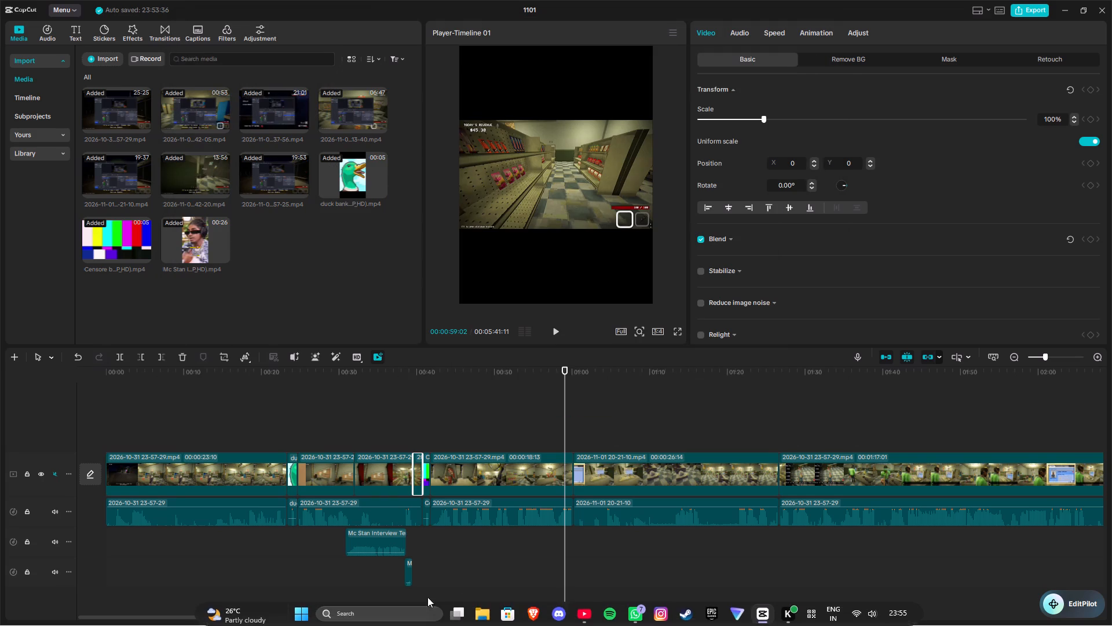
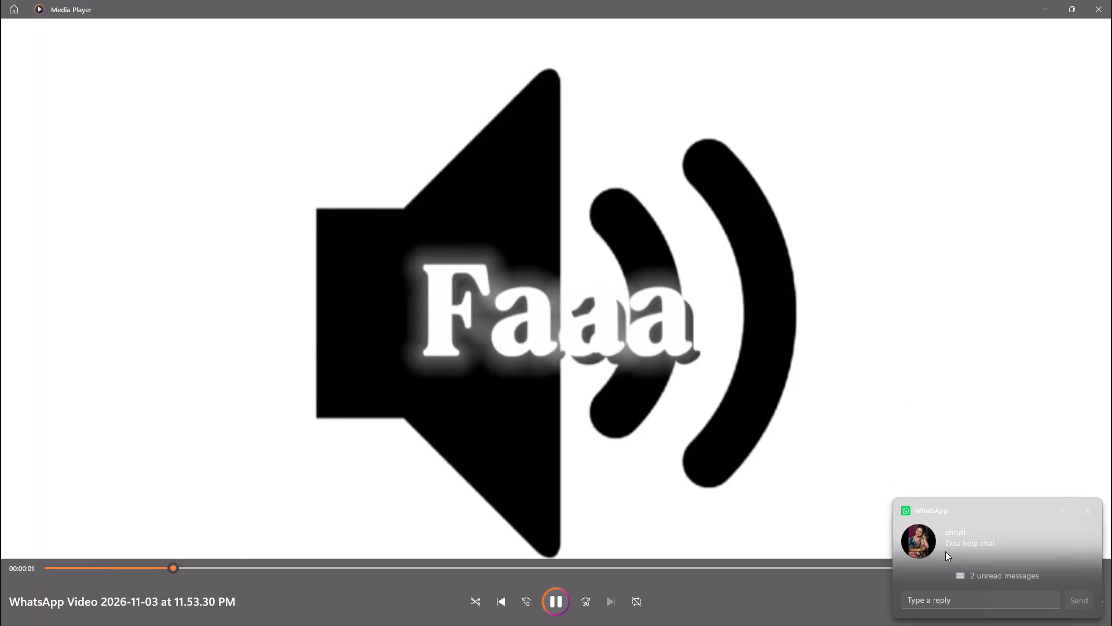
Pause the WhatsApp Video 2026-11-03 at 11.53.30 PM sound-effects clip and remove it from Media Player's recent media.
click(550, 611)
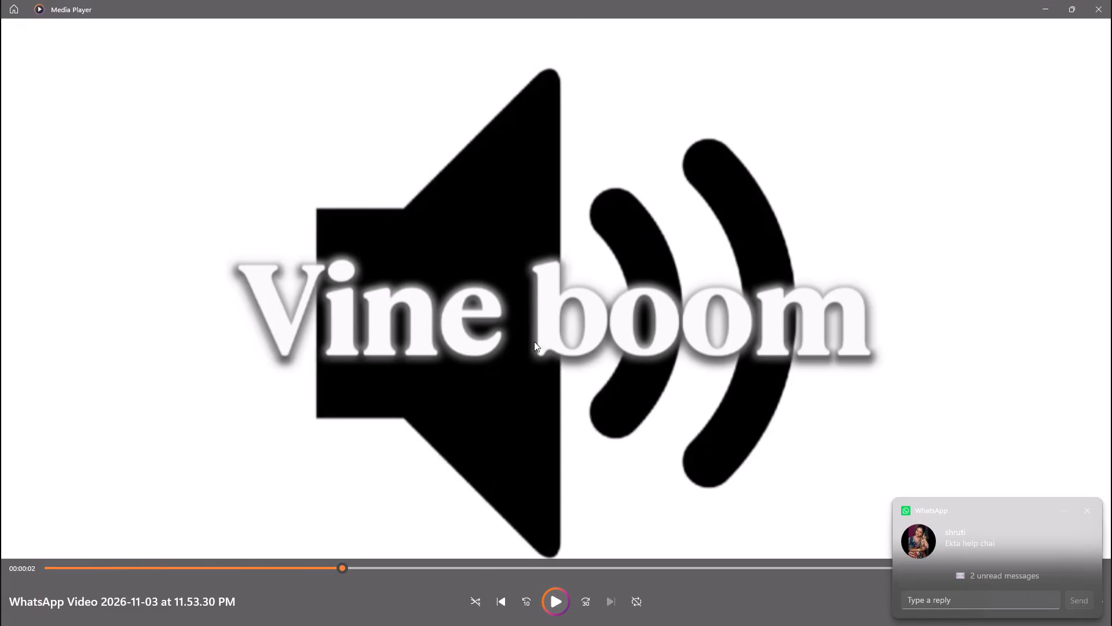
click(516, 301)
click(297, 179)
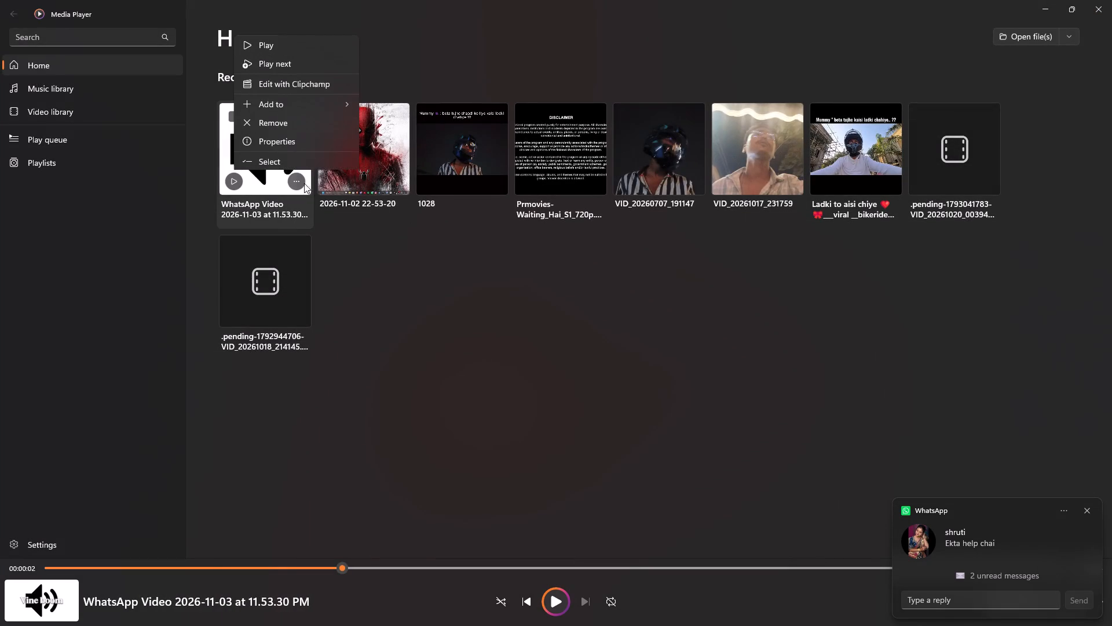
click(269, 113)
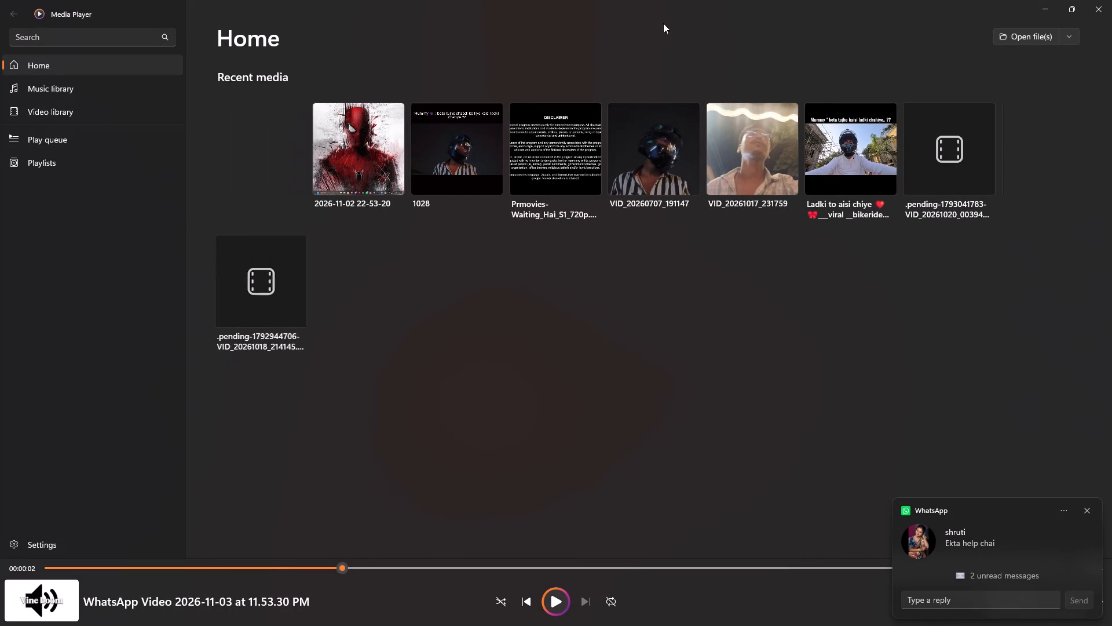